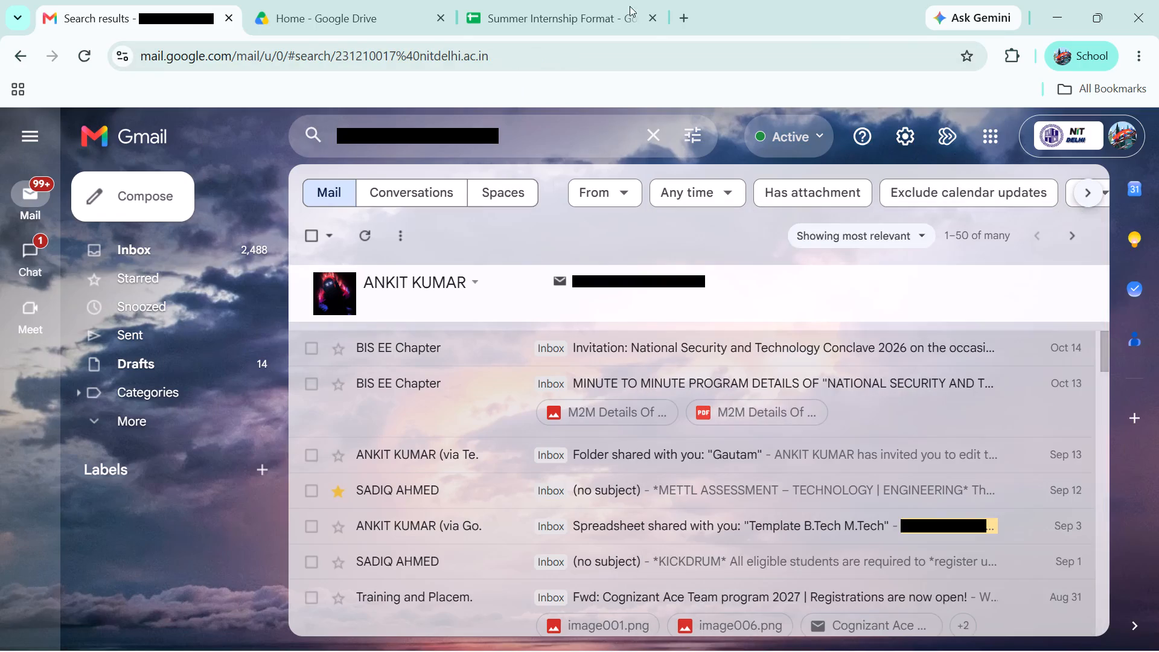
Open the "Student Database - Batch 2028 (Autumn Semester 2026)" spreadsheet from the suggested files in Google Drive.
{"action": "left_click", "coordinate": [590, 1]}
{"action": "left_click", "coordinate": [286, 10]}
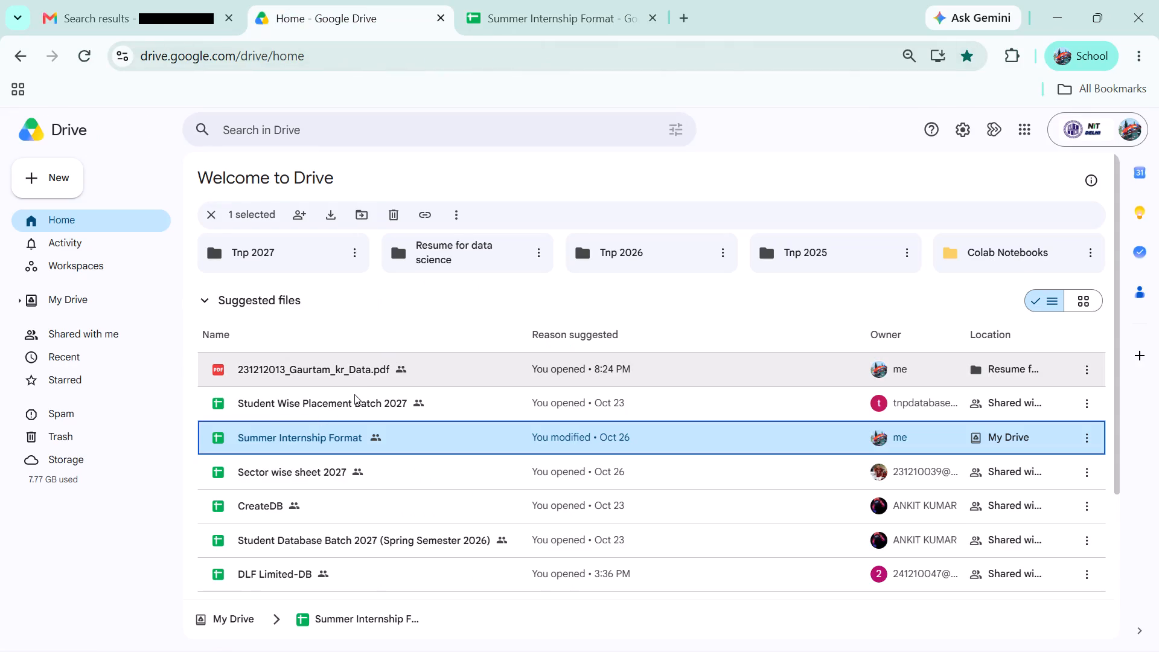
{"action": "scroll", "coordinate": [354, 394], "scroll_direction": "up", "scroll_amount": 5}
{"action": "scroll", "coordinate": [344, 503], "scroll_direction": "down", "scroll_amount": 2}
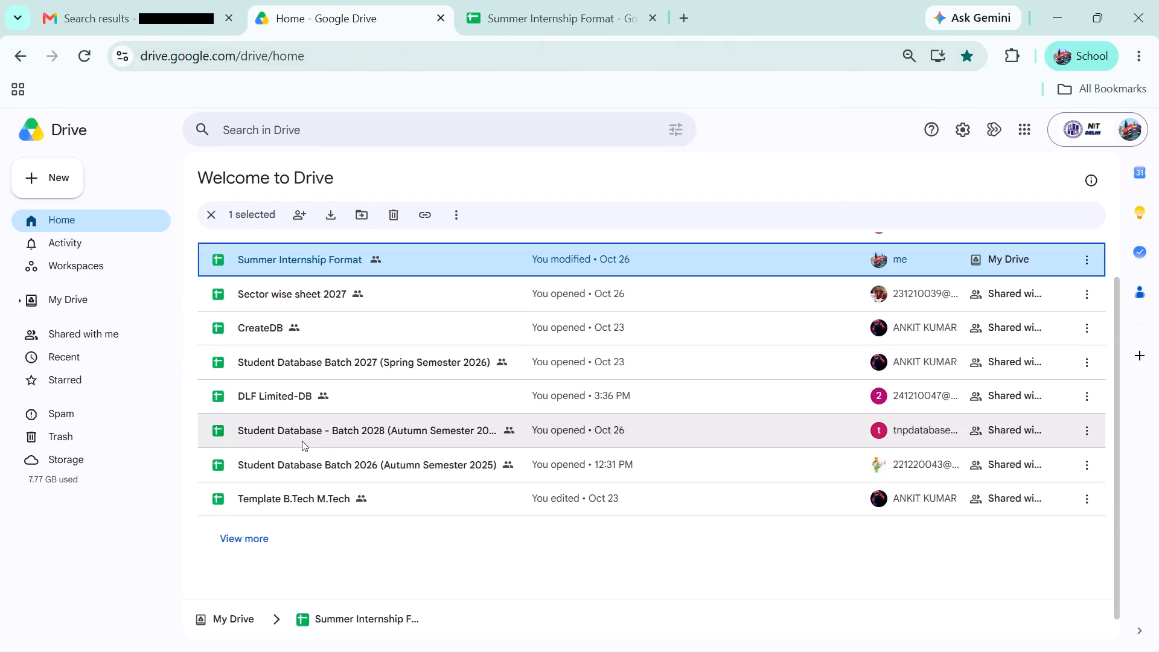
{"action": "double_click", "coordinate": [302, 441]}
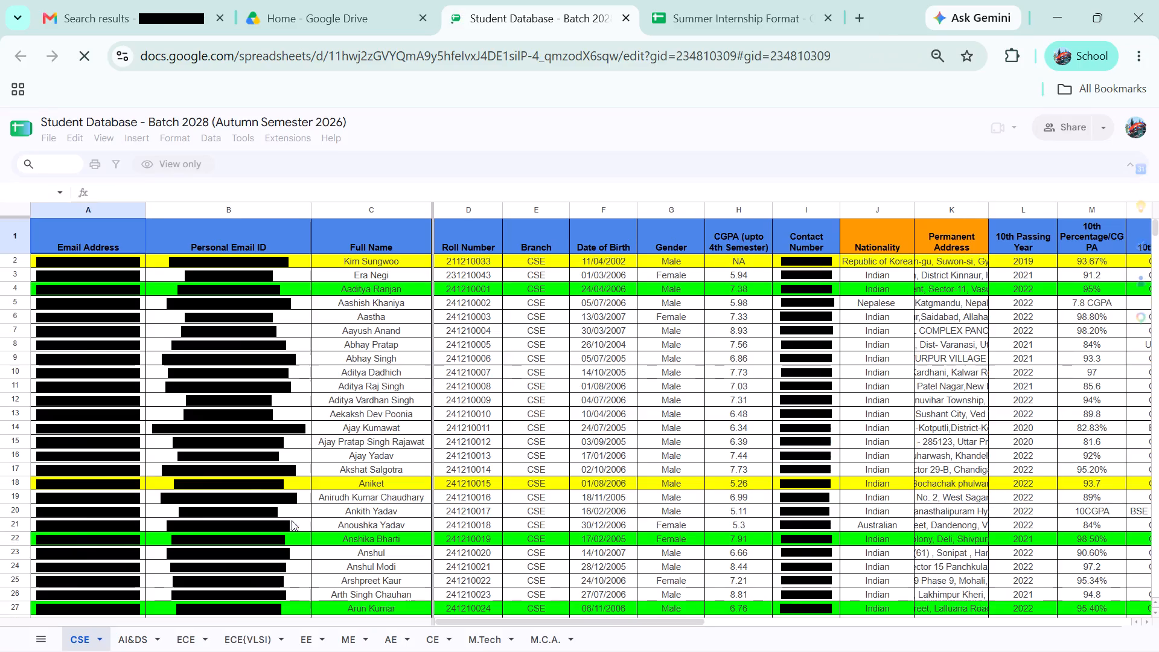
Switch to the M.C.A. sheet of the student database and look through its student records.
{"action": "left_click", "coordinate": [548, 640]}
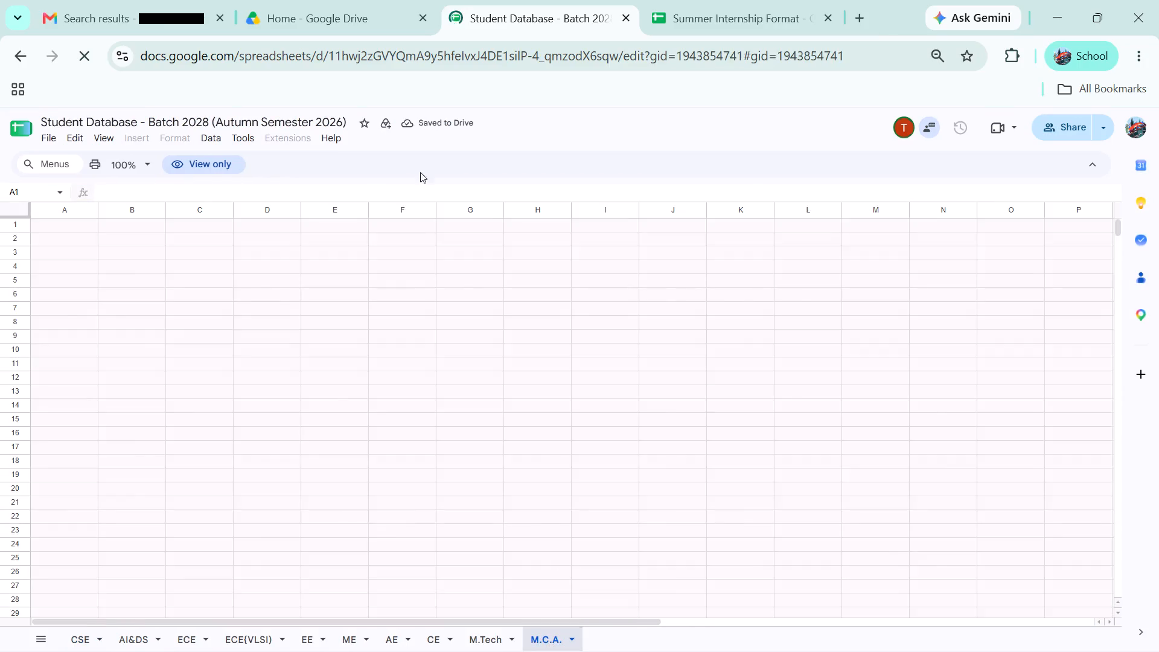
{"action": "scroll", "coordinate": [353, 371], "scroll_direction": "up", "scroll_amount": 4}
{"action": "scroll", "coordinate": [434, 442], "scroll_direction": "down", "scroll_amount": 2}
{"action": "scroll", "coordinate": [434, 442], "scroll_direction": "up", "scroll_amount": 3}
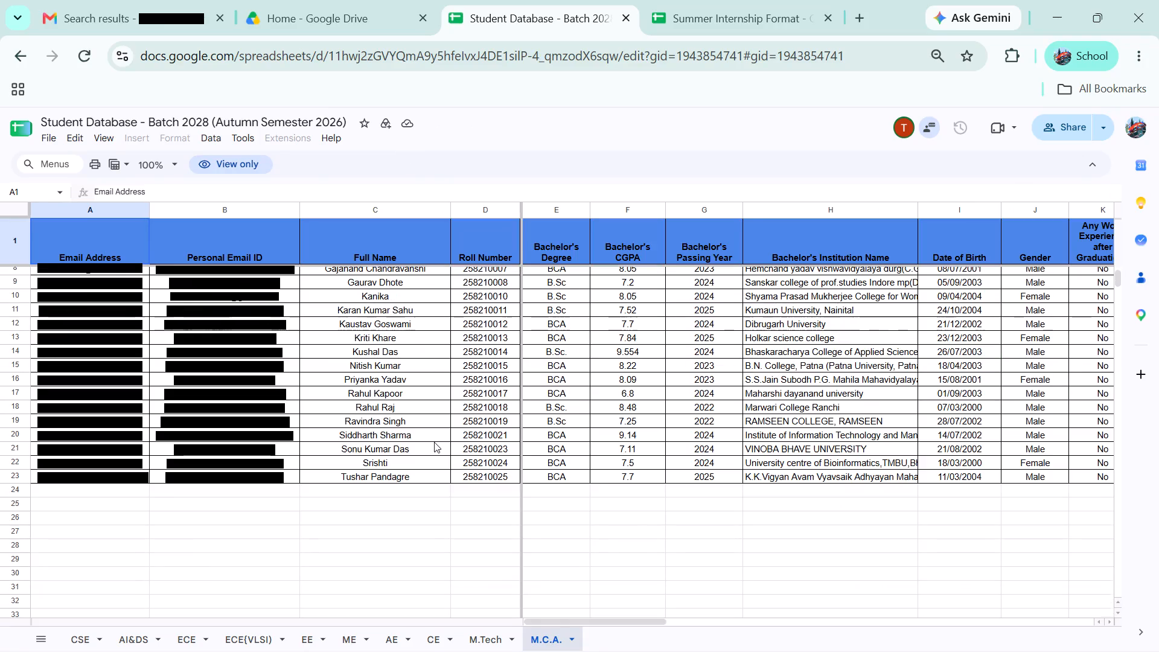
{"action": "scroll", "coordinate": [434, 442], "scroll_direction": "up", "scroll_amount": 3}
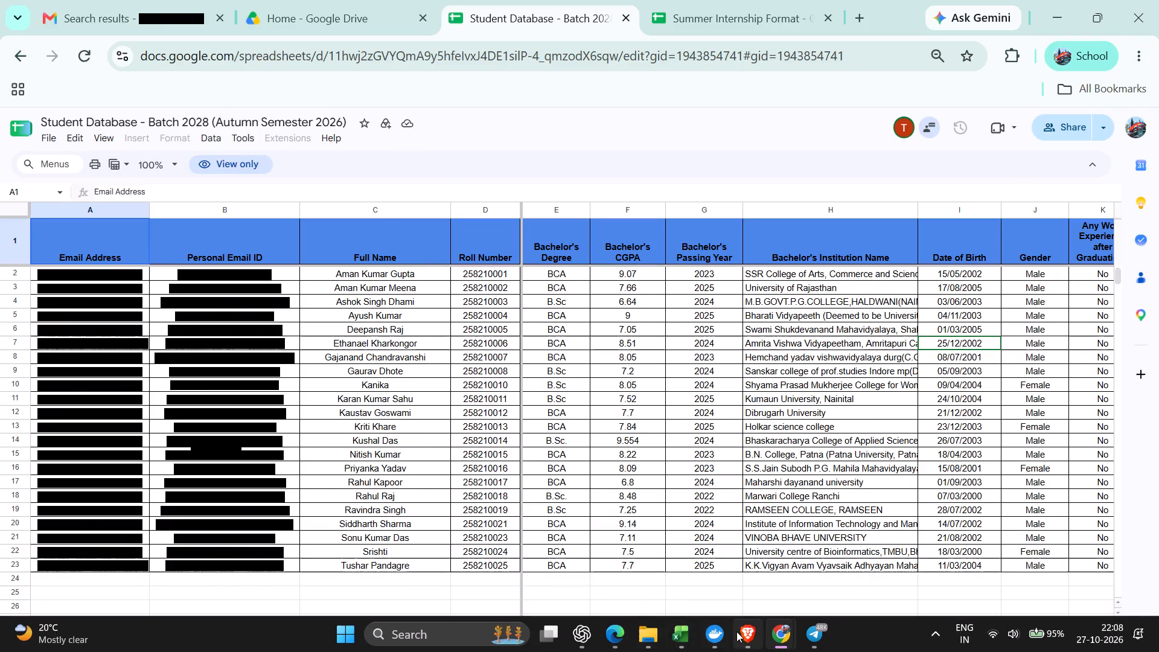
Open the Windows quick settings.
{"action": "left_click", "coordinate": [1000, 632]}
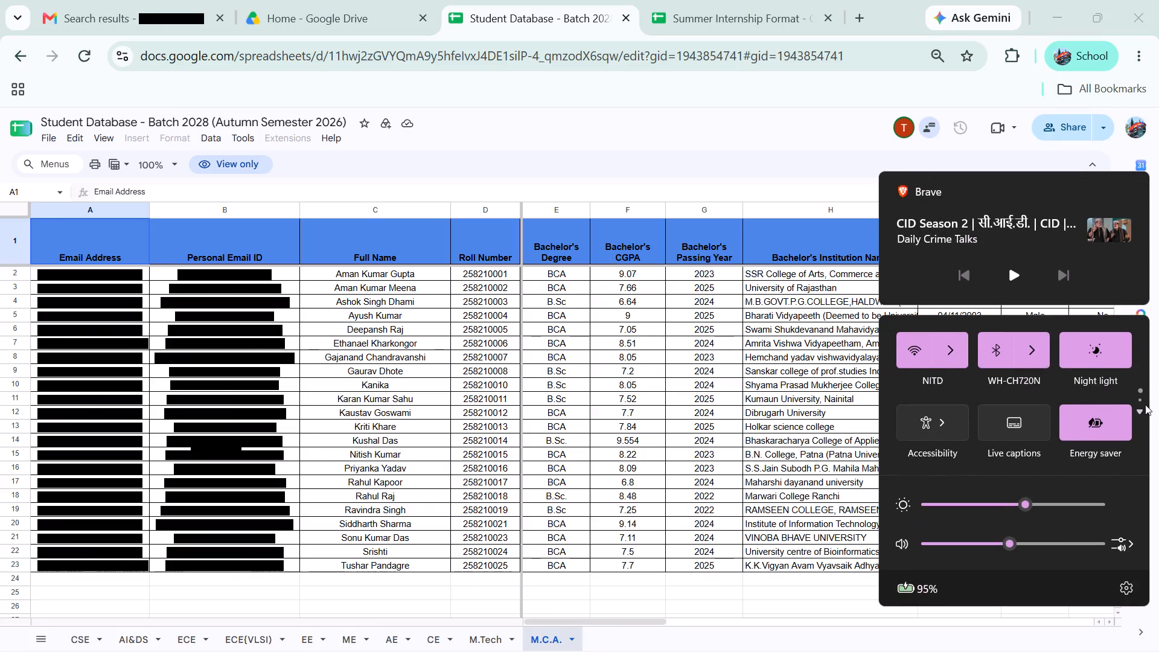
Toggle the mobile hotspot in the system quick settings and return to the student database.
{"action": "left_click", "coordinate": [1145, 404]}
{"action": "left_click", "coordinate": [1134, 410]}
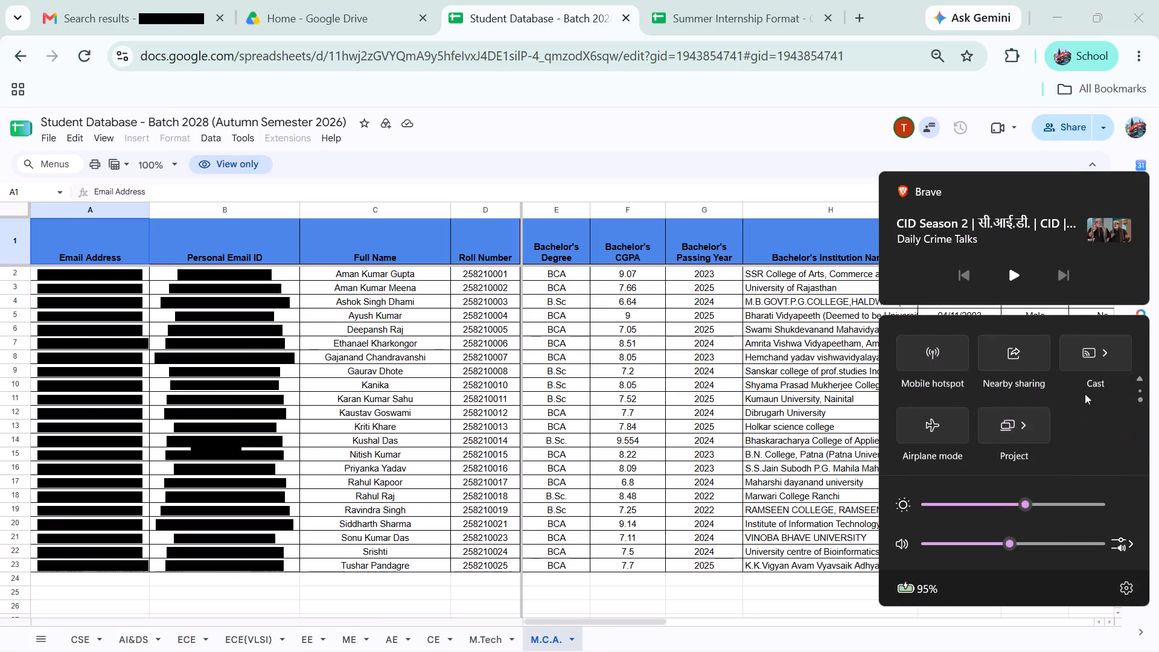
{"action": "left_click", "coordinate": [937, 351]}
{"action": "left_click", "coordinate": [645, 138]}
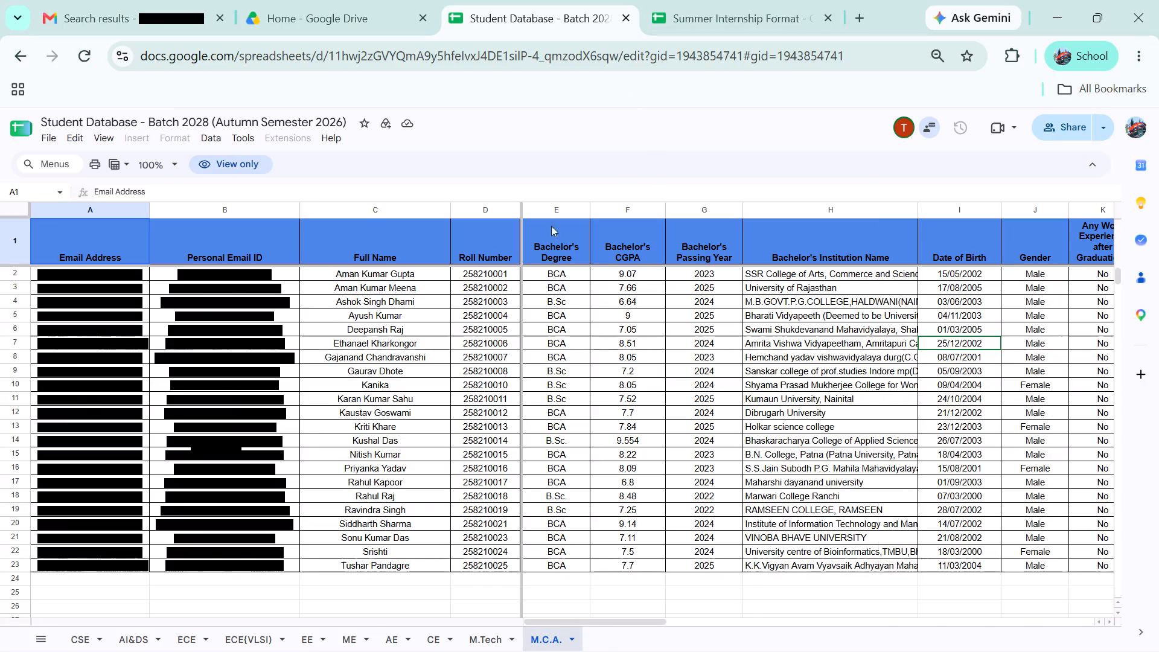
Examine the M.Tech sheet of the student database across its branch groups, from the first rows to the last.
{"action": "left_click", "coordinate": [490, 630]}
{"action": "scroll", "coordinate": [350, 434], "scroll_direction": "up", "scroll_amount": 6}
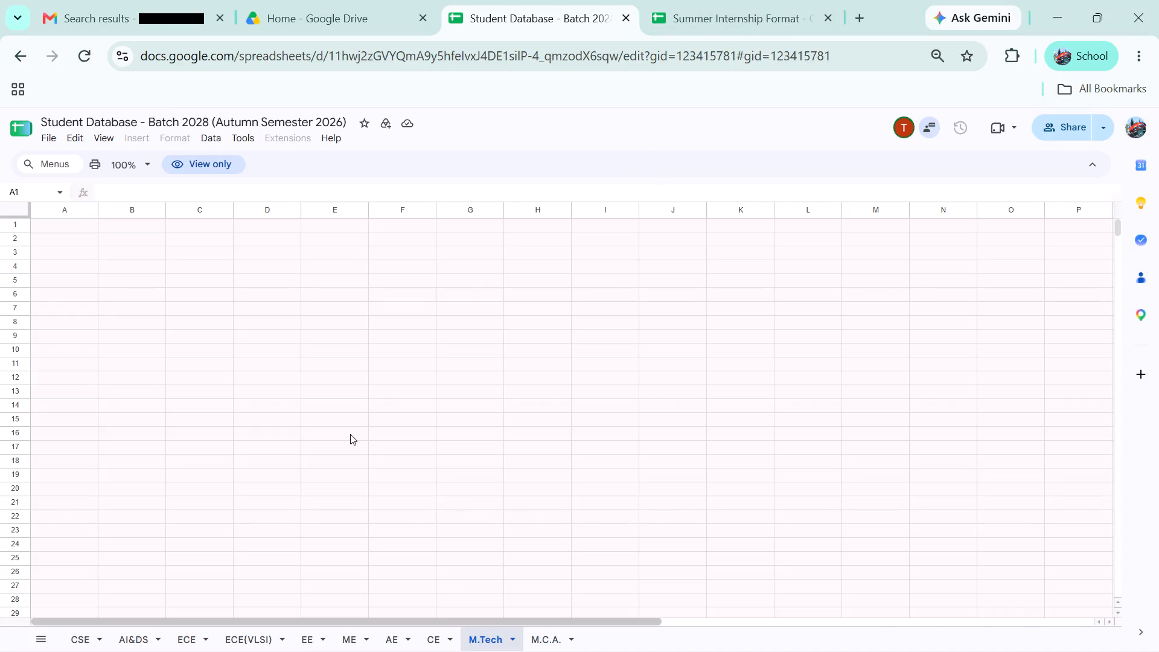
{"action": "scroll", "coordinate": [447, 410], "scroll_direction": "down", "scroll_amount": 13}
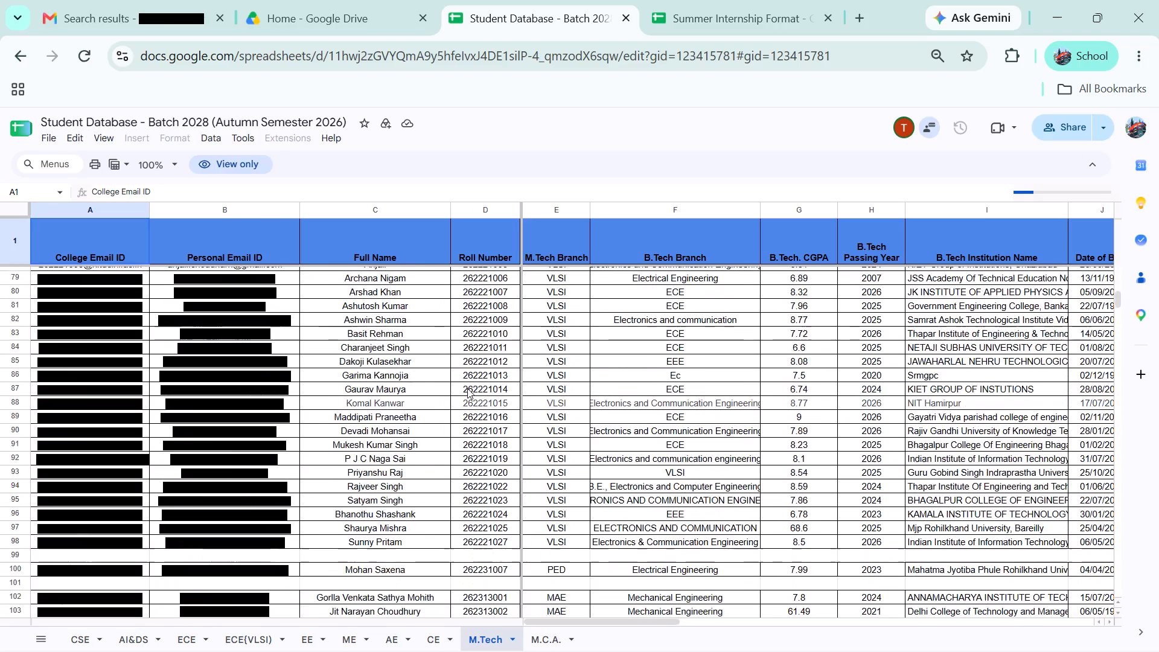
{"action": "scroll", "coordinate": [467, 388], "scroll_direction": "down", "scroll_amount": 9}
{"action": "scroll", "coordinate": [464, 385], "scroll_direction": "up", "scroll_amount": 17}
{"action": "scroll", "coordinate": [464, 383], "scroll_direction": "up", "scroll_amount": 8}
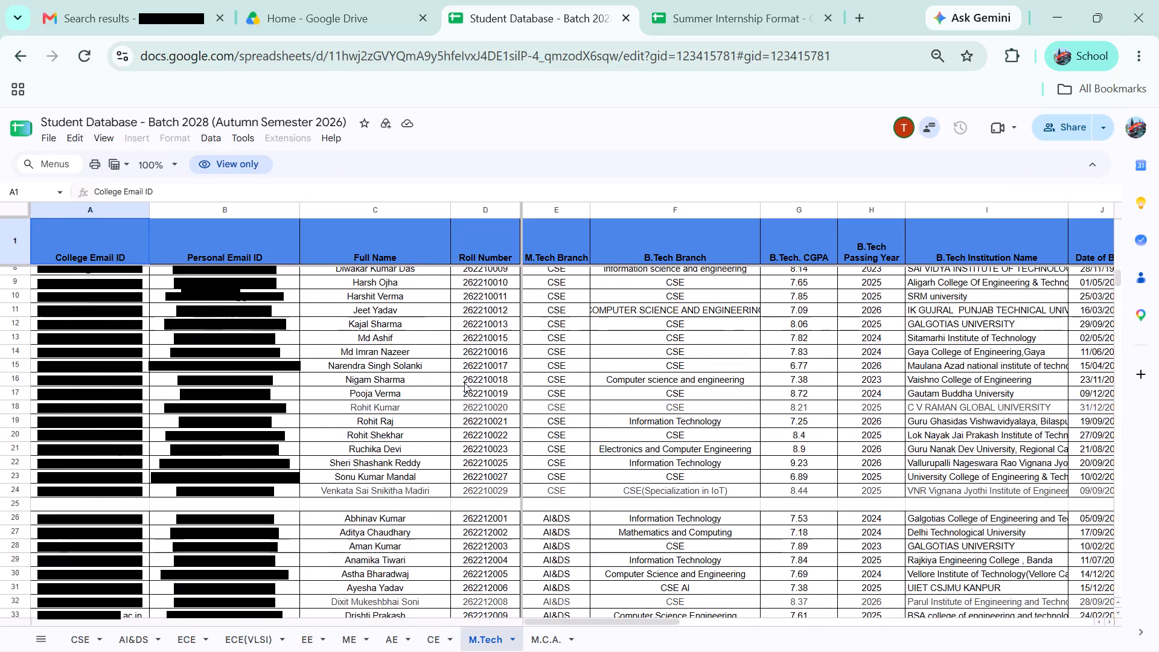
{"action": "scroll", "coordinate": [463, 381], "scroll_direction": "up", "scroll_amount": 8}
{"action": "scroll", "coordinate": [533, 307], "scroll_direction": "down", "scroll_amount": 10}
{"action": "scroll", "coordinate": [533, 307], "scroll_direction": "up", "scroll_amount": 3}
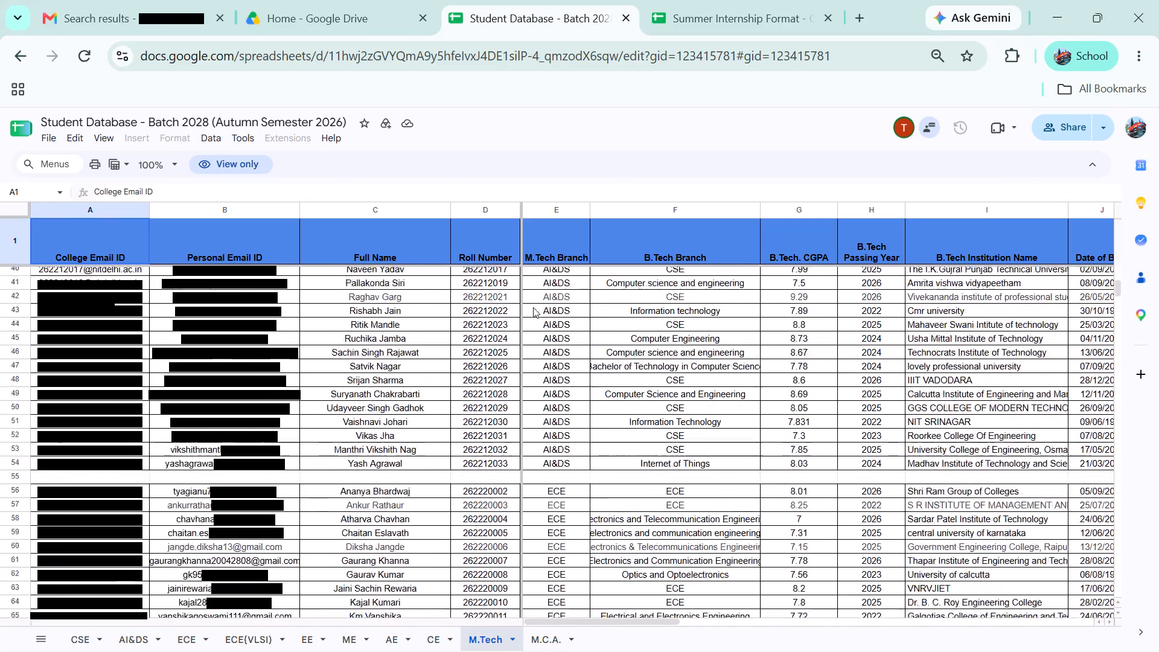
{"action": "scroll", "coordinate": [533, 307], "scroll_direction": "up", "scroll_amount": 14}
{"action": "scroll", "coordinate": [415, 339], "scroll_direction": "up", "scroll_amount": 8}
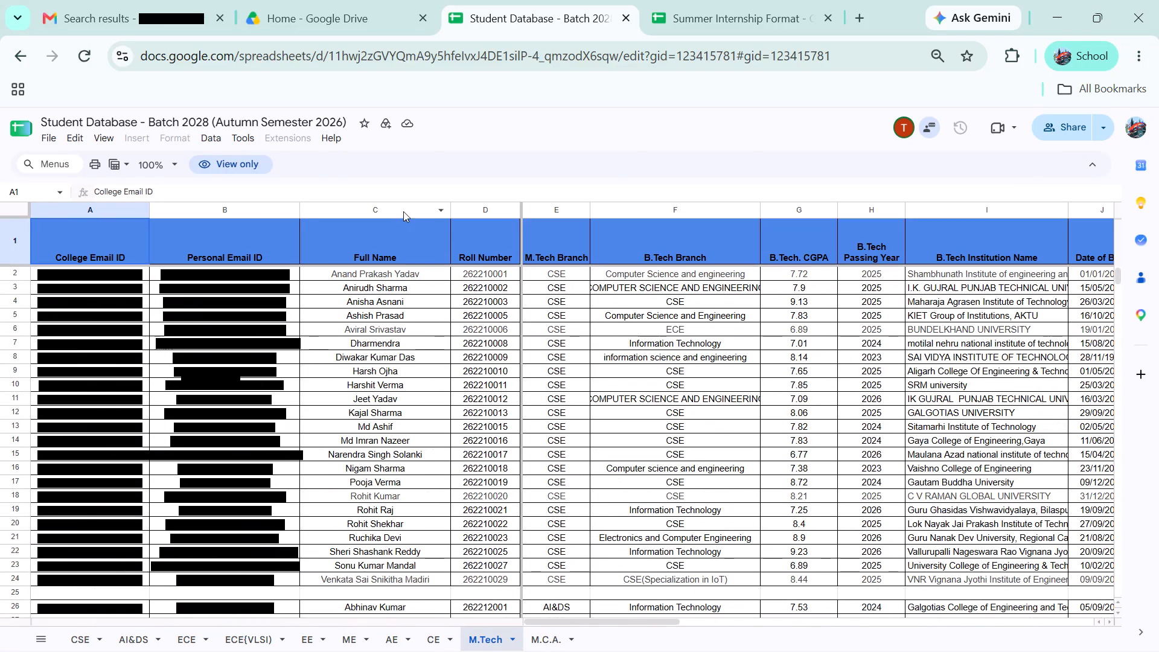
{"action": "left_click", "coordinate": [403, 211]}
{"action": "key", "text": "ctrl+c"}
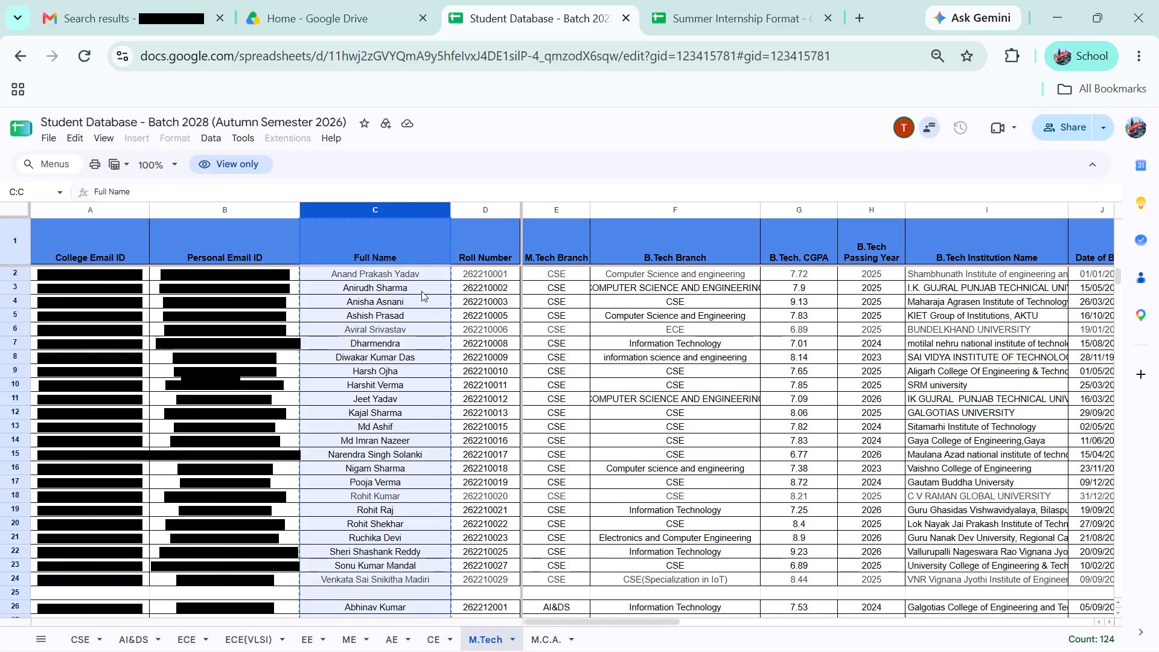
{"action": "left_click", "coordinate": [582, 631]}
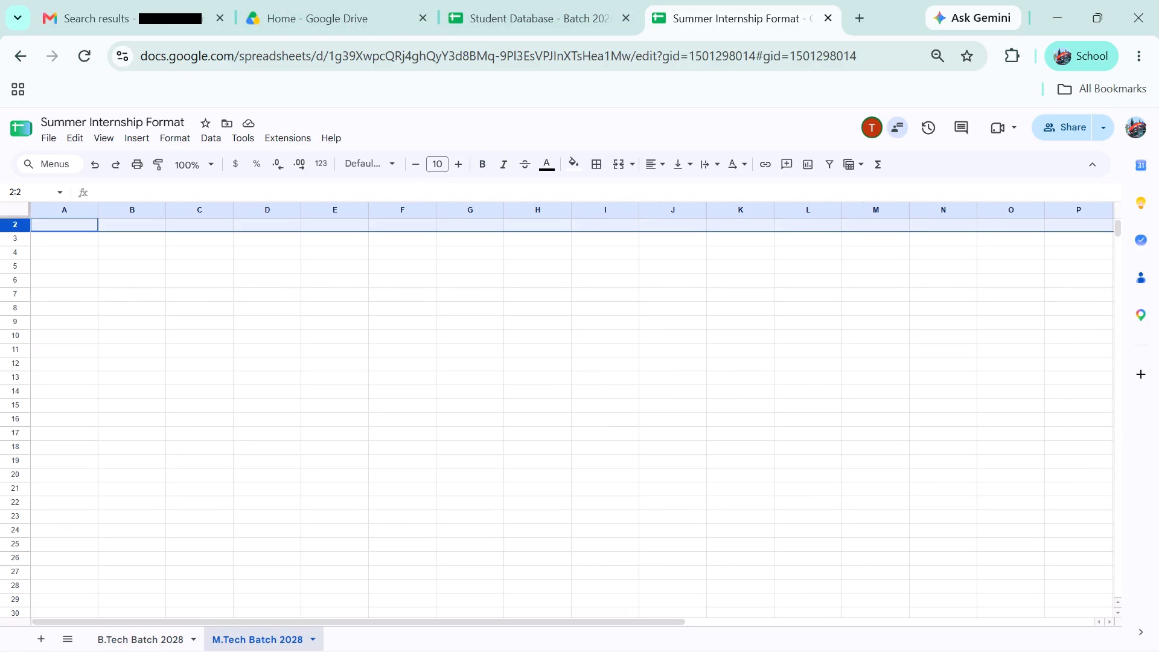
{"action": "key", "text": "ctrl+v"}
{"action": "left_click", "coordinate": [260, 280]}
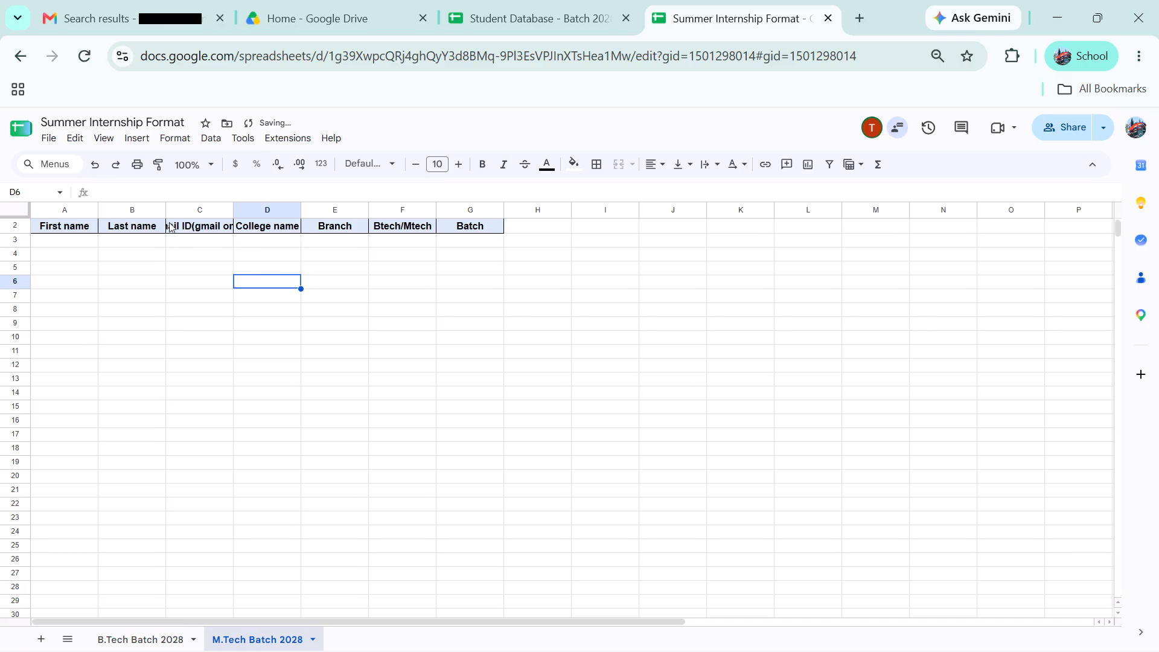
Fit the width of the Email ID column to its header text in the M.Tech Batch 2028 sheet.
{"action": "double_click", "coordinate": [231, 204]}
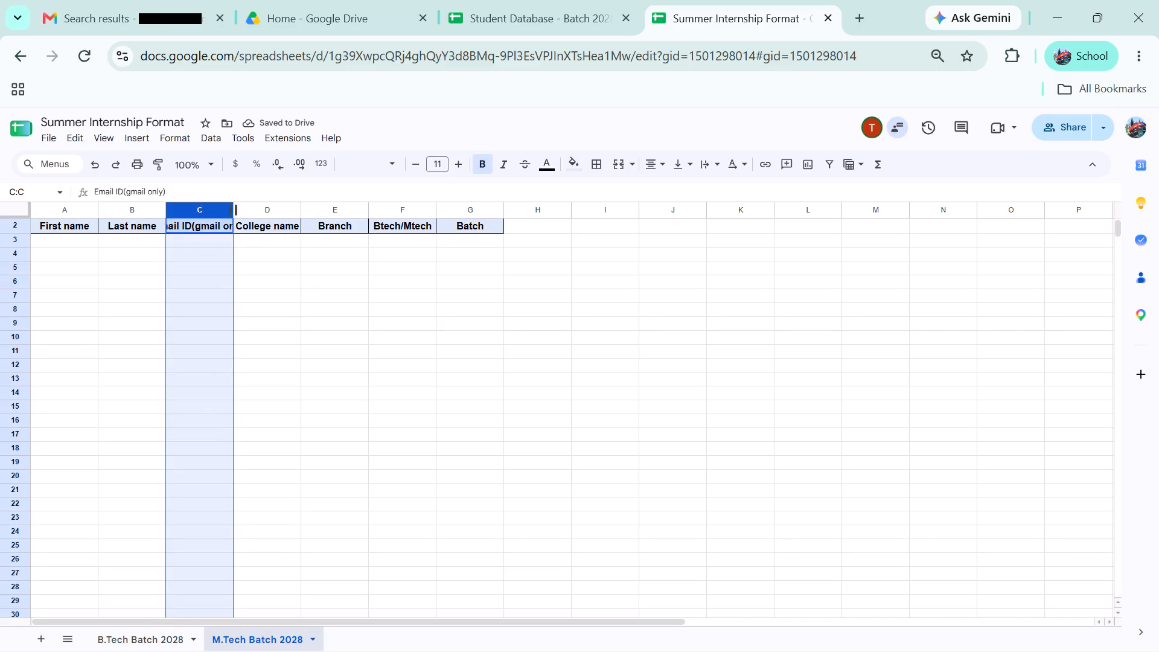
{"action": "double_click", "coordinate": [231, 208]}
{"action": "left_click", "coordinate": [265, 334]}
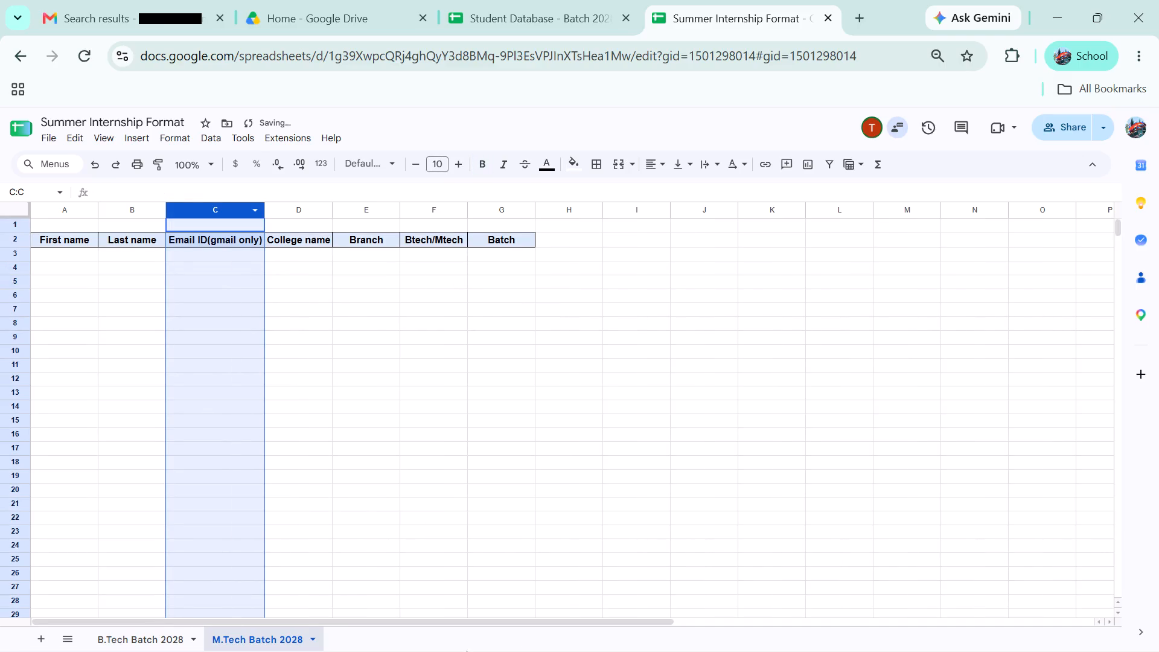
Delete the empty row 1 above the headers in the M.Tech Batch 2028 sheet.
{"action": "left_click", "coordinate": [20, 231]}
{"action": "left_click", "coordinate": [15, 226]}
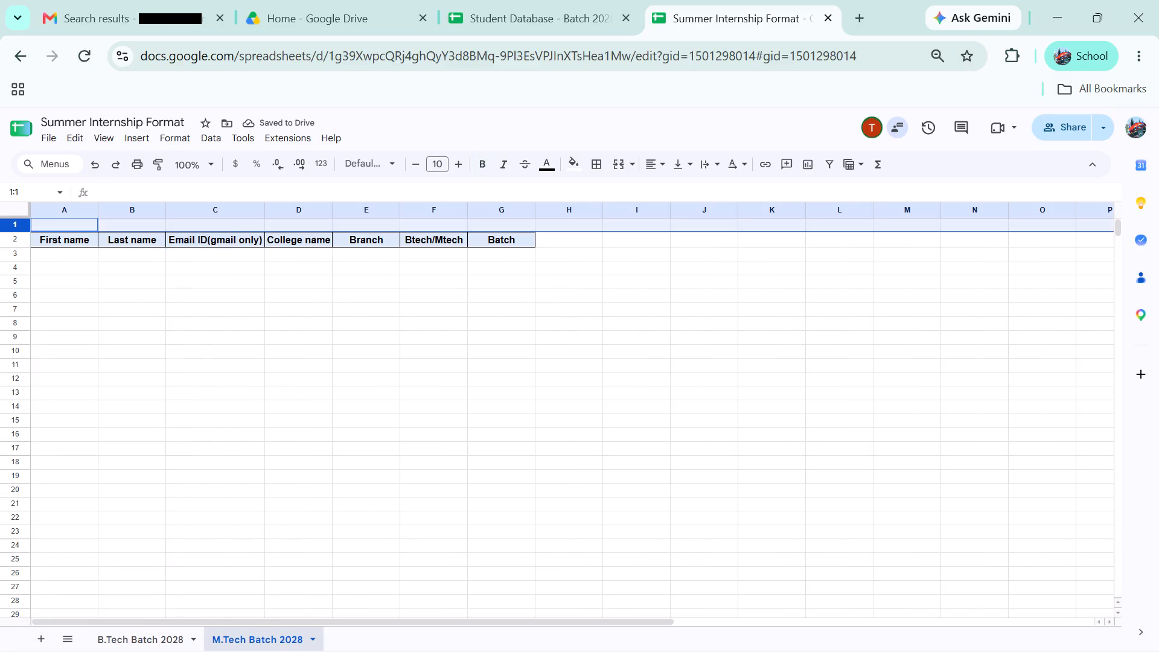
{"action": "right_click", "coordinate": [15, 226]}
{"action": "left_click", "coordinate": [65, 383]}
{"action": "left_click", "coordinate": [223, 327]}
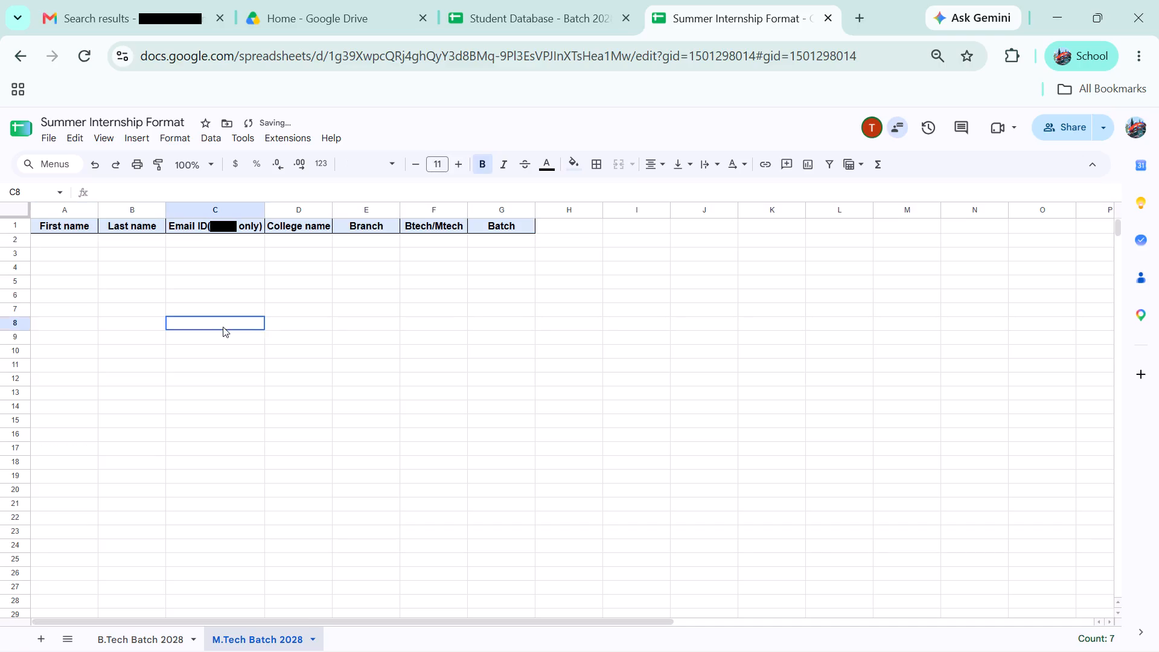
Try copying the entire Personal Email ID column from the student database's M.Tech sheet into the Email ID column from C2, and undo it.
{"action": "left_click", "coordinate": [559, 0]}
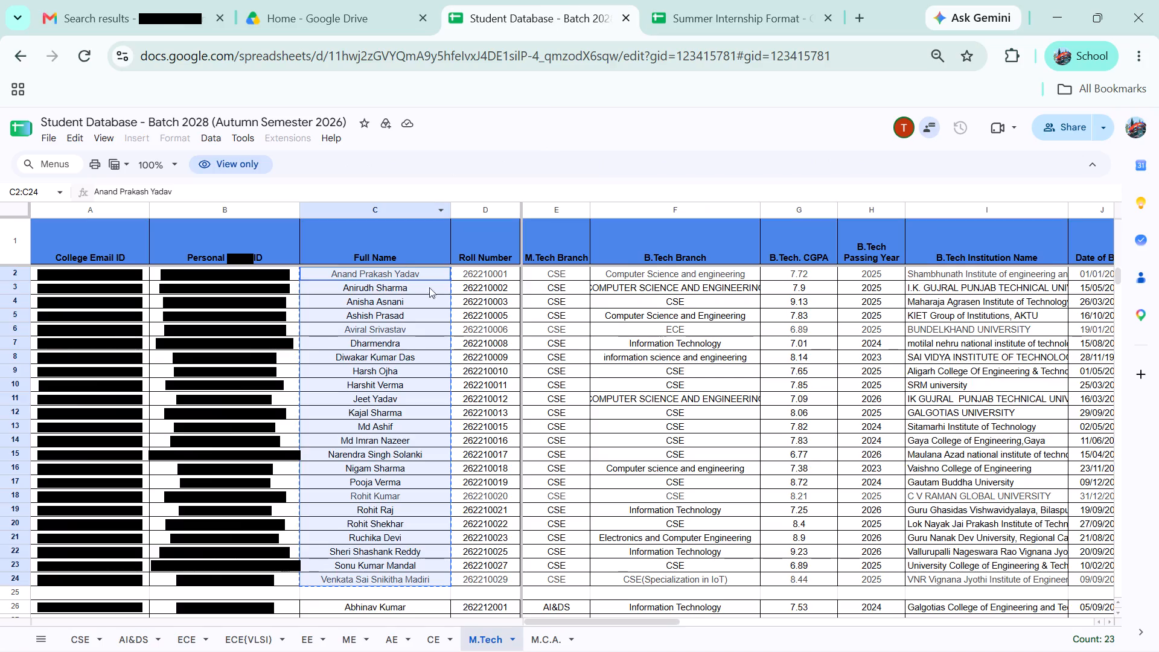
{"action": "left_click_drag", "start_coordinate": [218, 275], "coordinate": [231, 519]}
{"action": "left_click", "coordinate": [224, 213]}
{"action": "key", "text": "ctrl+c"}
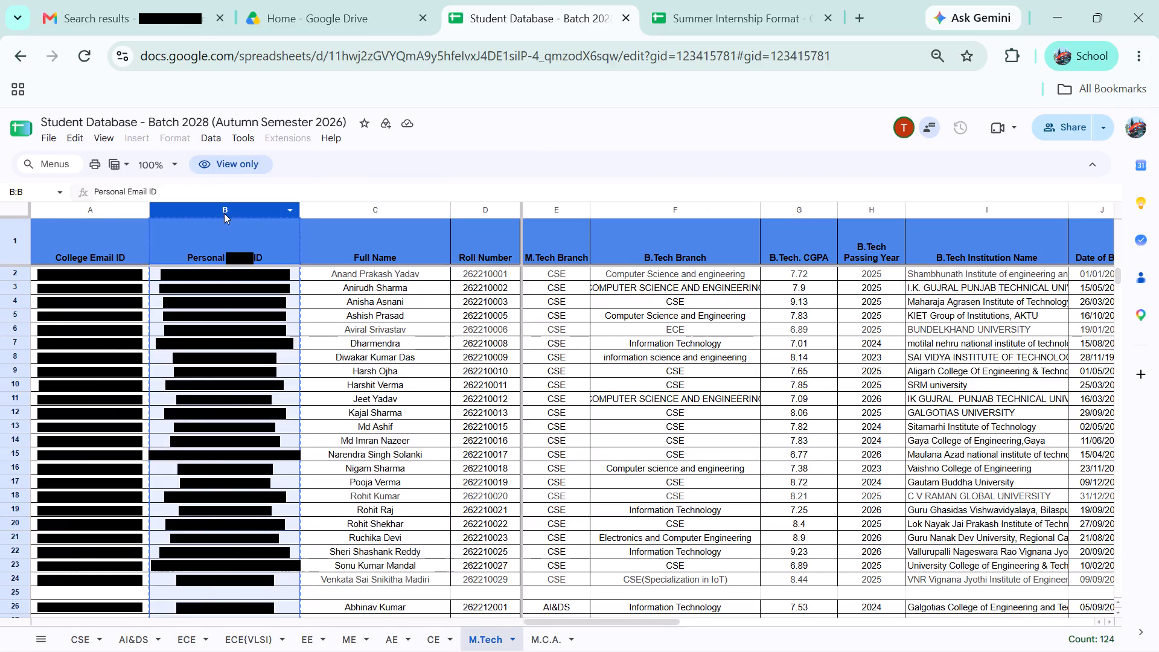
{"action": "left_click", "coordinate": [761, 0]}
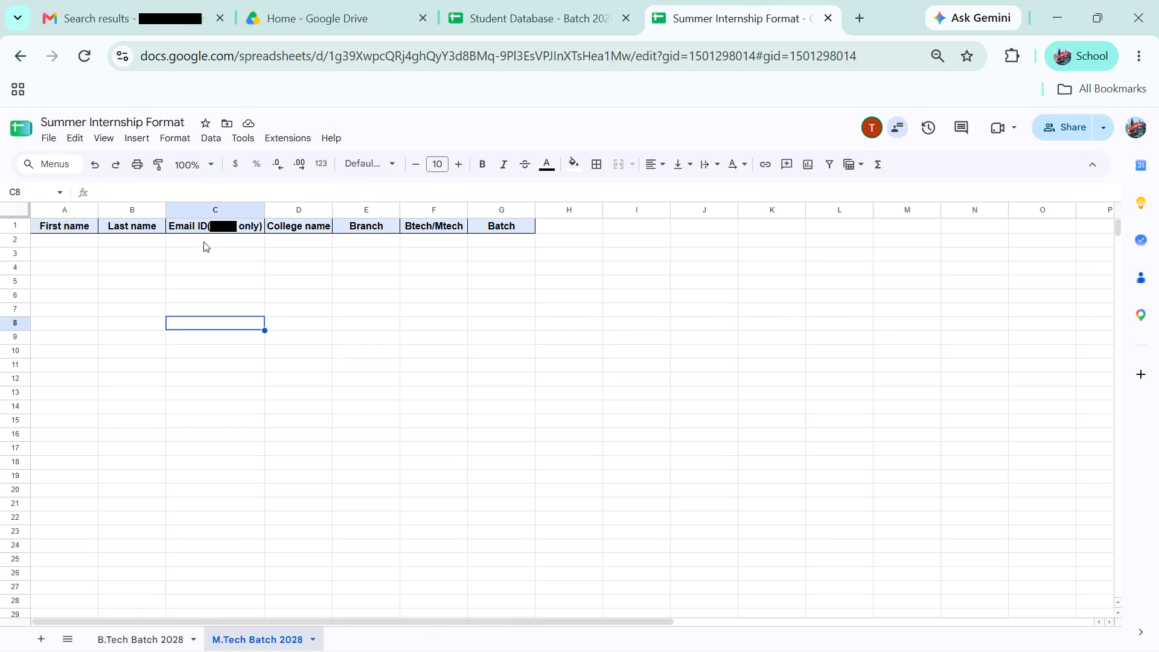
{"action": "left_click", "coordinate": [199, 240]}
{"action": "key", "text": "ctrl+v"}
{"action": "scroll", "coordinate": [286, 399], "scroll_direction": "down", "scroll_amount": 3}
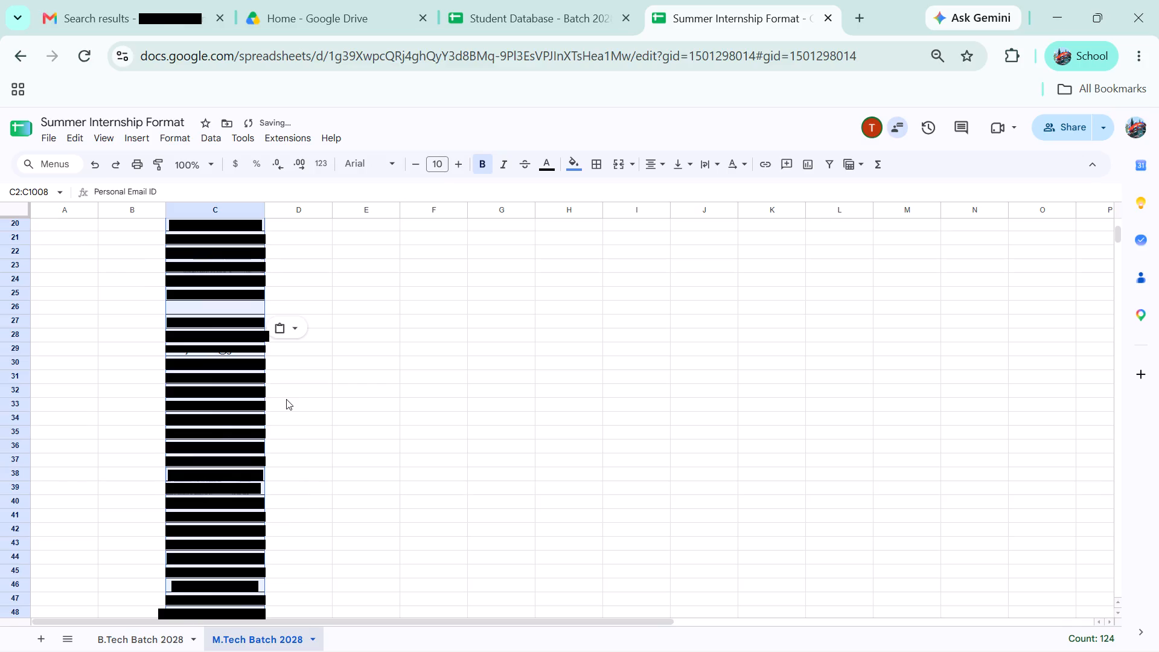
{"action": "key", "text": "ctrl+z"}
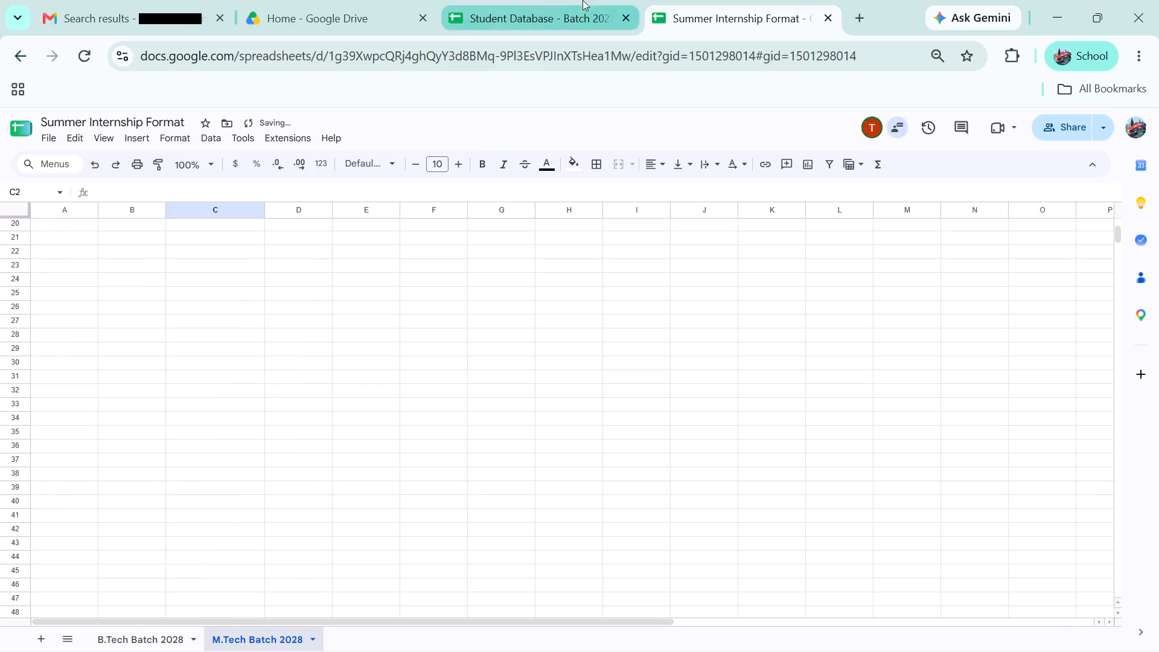
Copy the personal email IDs in B2:B24 of the student database's M.Tech sheet into the Summer Internship Format's Email ID column from C2.
{"action": "left_click", "coordinate": [557, 8]}
{"action": "left_click", "coordinate": [247, 333]}
{"action": "left_click_drag", "start_coordinate": [202, 275], "coordinate": [209, 319]}
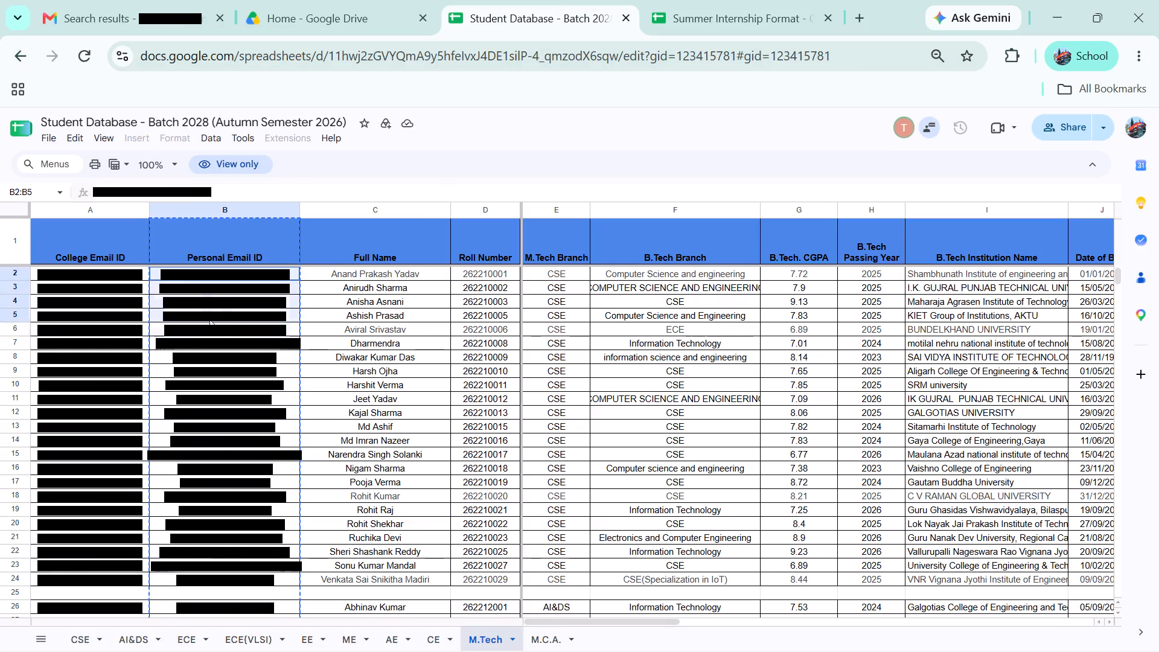
{"action": "left_click_drag", "start_coordinate": [209, 319], "coordinate": [273, 573]}
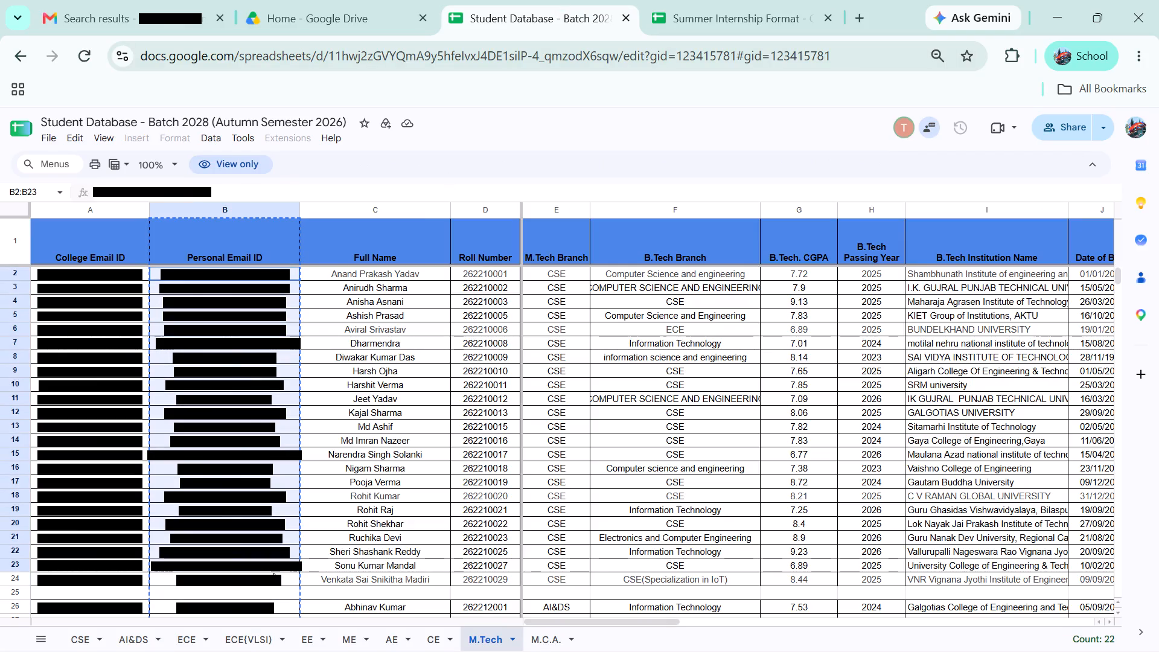
{"action": "left_click_drag", "start_coordinate": [273, 573], "coordinate": [273, 581]}
{"action": "key", "text": "ctrl+c"}
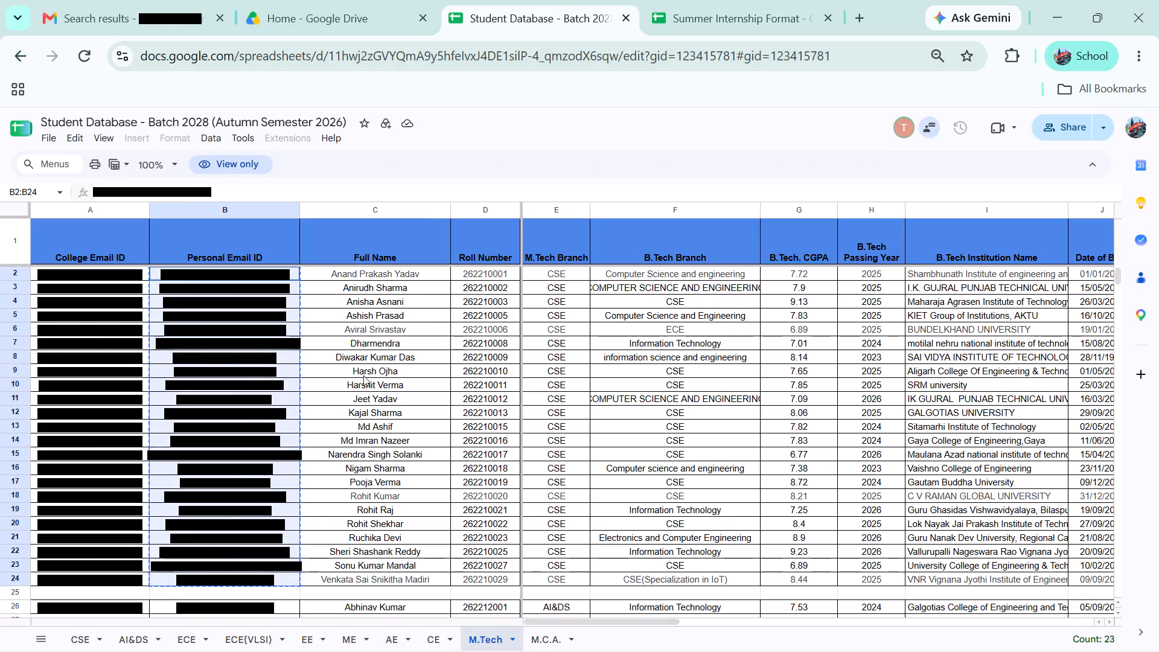
{"action": "left_click", "coordinate": [723, 0]}
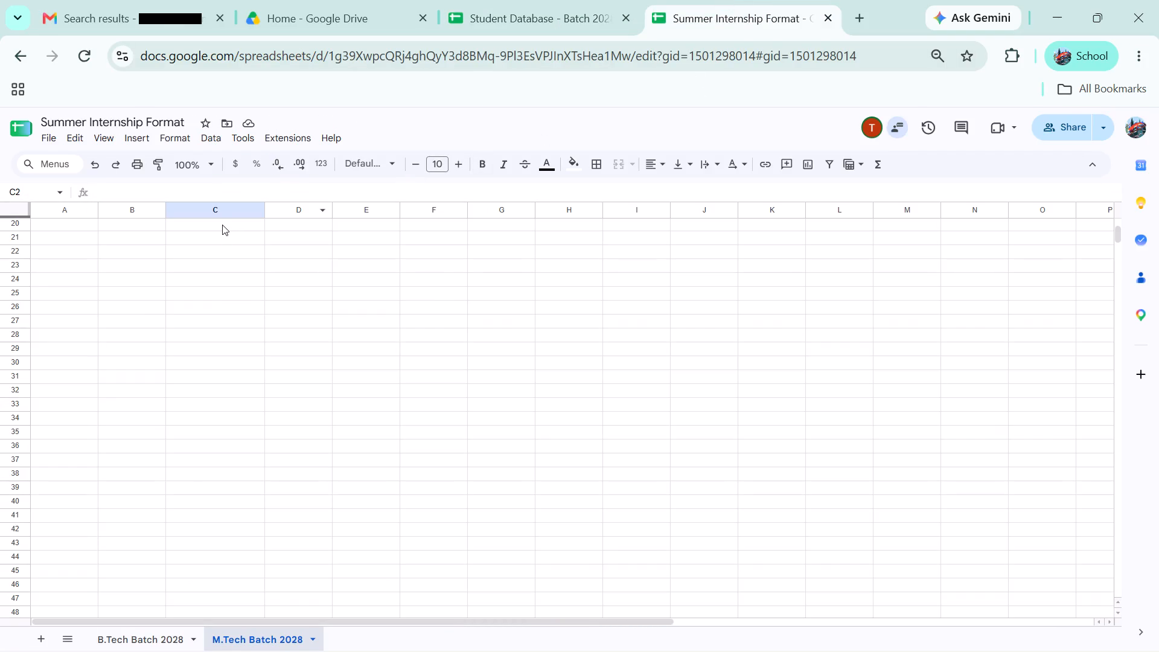
{"action": "scroll", "coordinate": [227, 484], "scroll_direction": "up", "scroll_amount": 11}
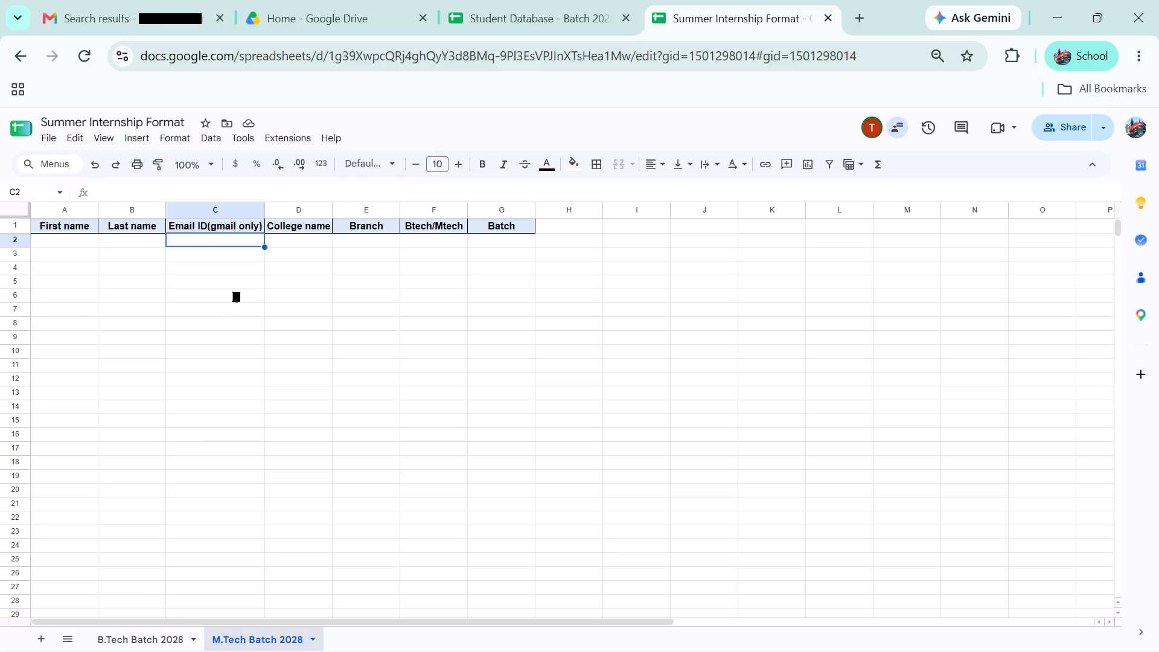
{"action": "key", "text": "ctrl+v"}
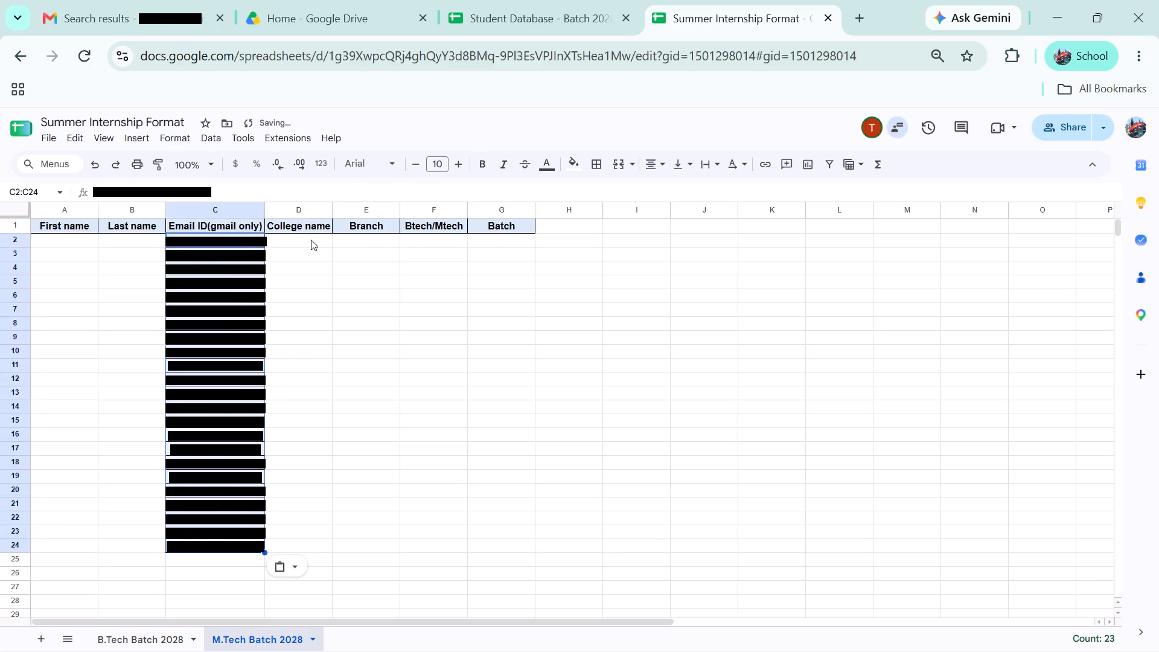
Enter NIT DELHI as the college name and CSE as the branch in row 2 of the M.Tech Batch 2028 sheet.
{"action": "left_click", "coordinate": [309, 238]}
{"action": "type", "text": "NIT F"}
{"action": "key", "text": "BackSpace"}
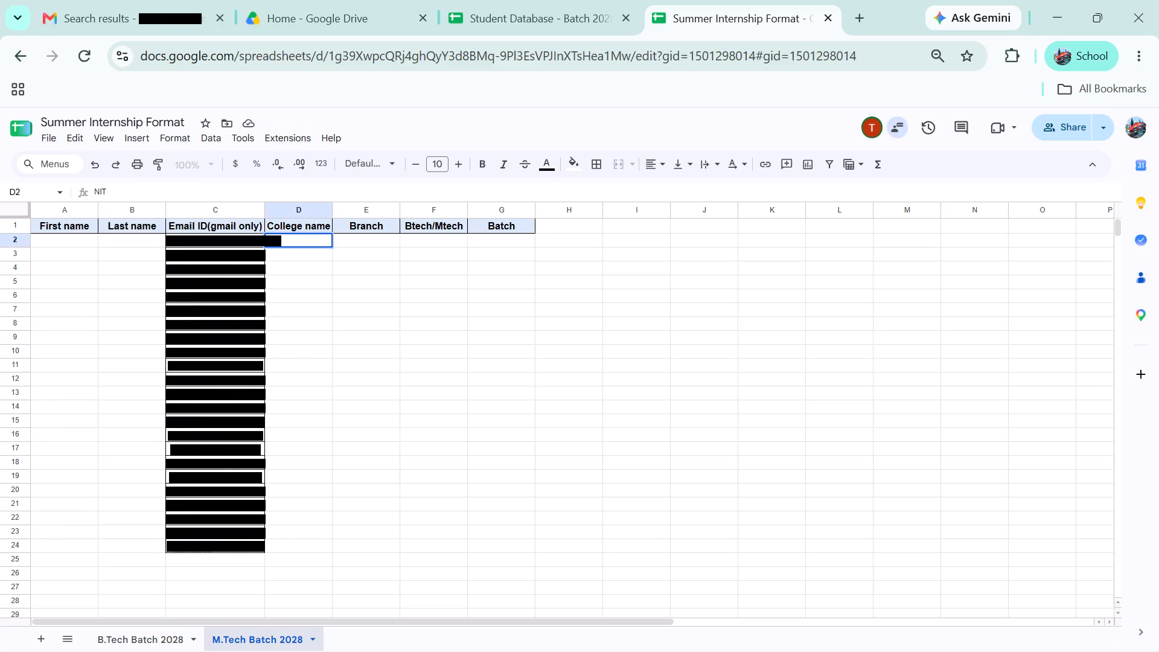
{"action": "type", "text": "DELHI"}
{"action": "left_click", "coordinate": [360, 242]}
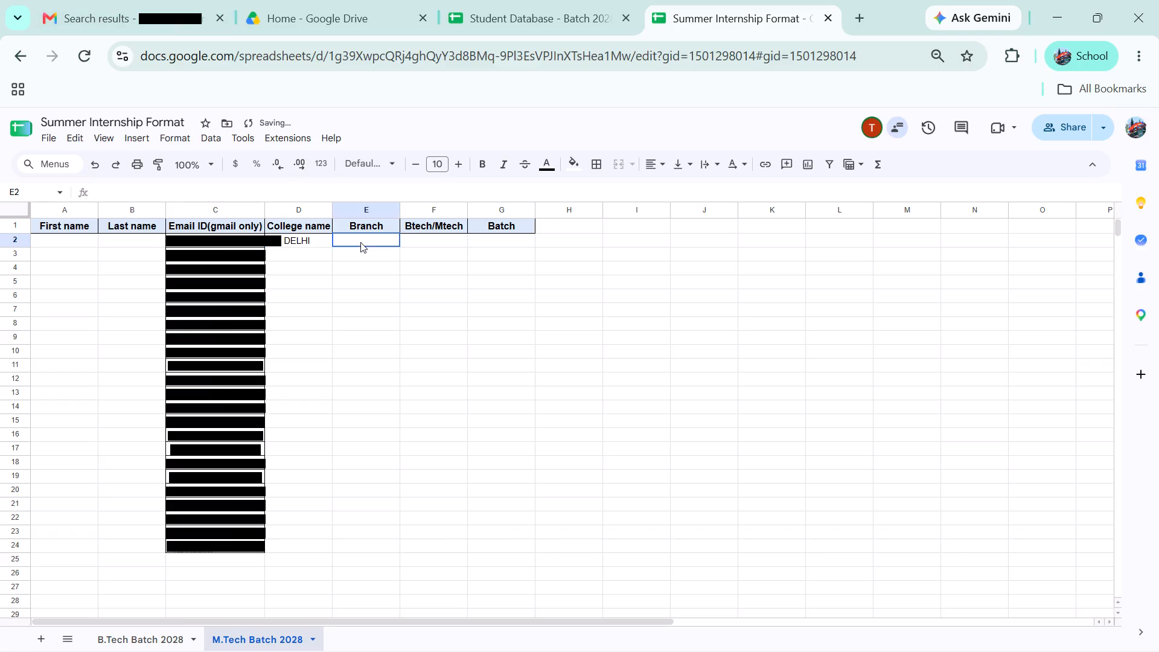
{"action": "type", "text": "CSE"}
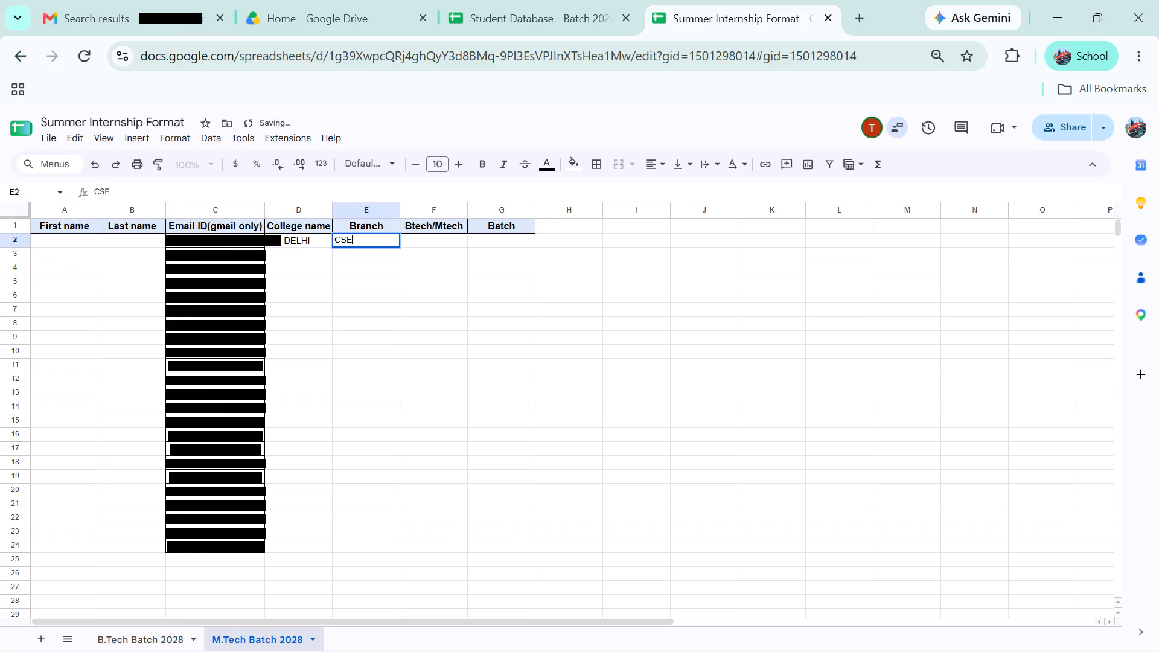
Enter MTech in the Btech/Mtech column and 2028 in the Batch column of row 2.
{"action": "left_click", "coordinate": [439, 241]}
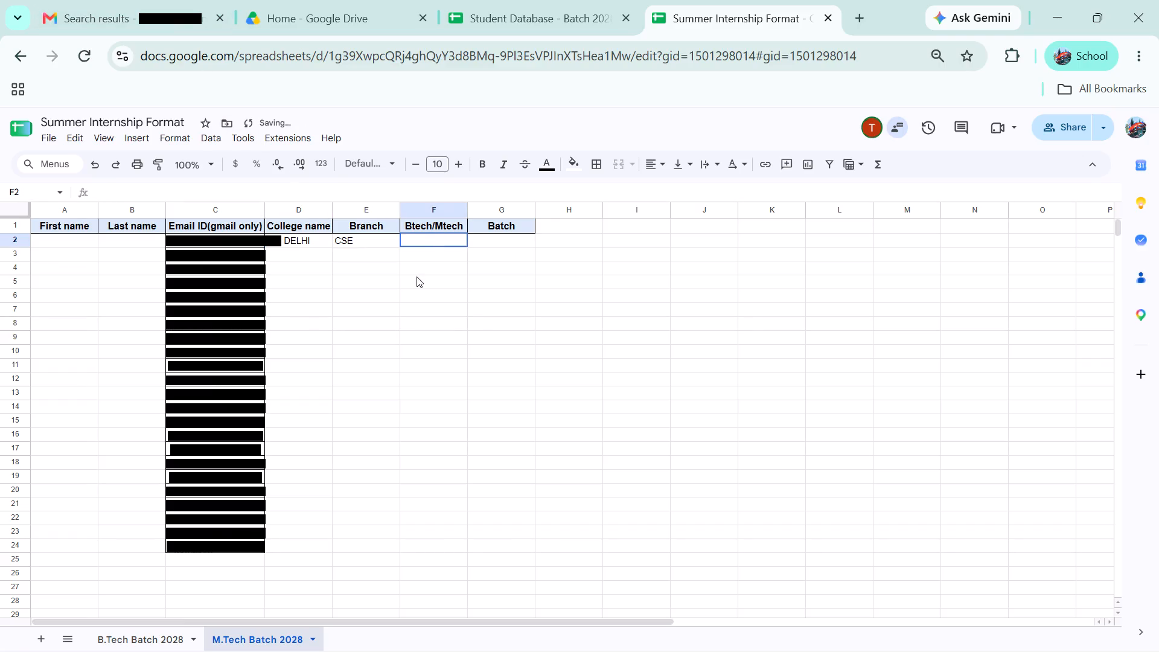
{"action": "key", "text": "shift+m"}
{"action": "type", "text": "TECH"}
{"action": "key", "text": "BackSpace"}
{"action": "key", "text": "BackSpace"}
{"action": "key", "text": "BackSpace"}
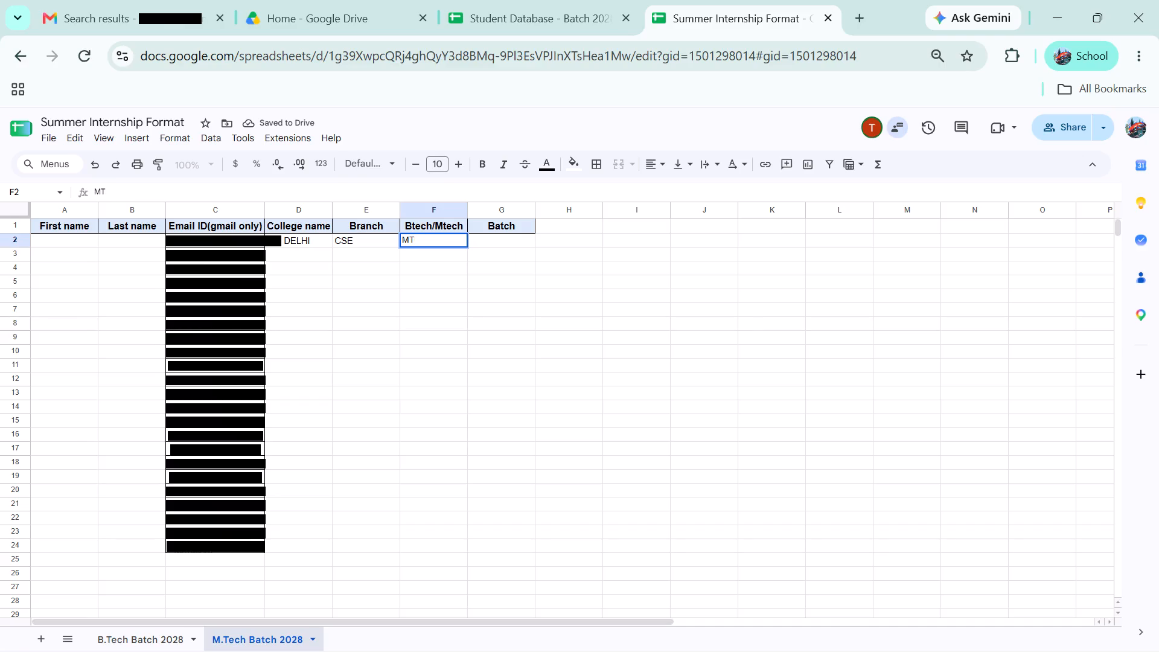
{"action": "key", "text": "BackSpace"}
{"action": "type", "text": "Tech"}
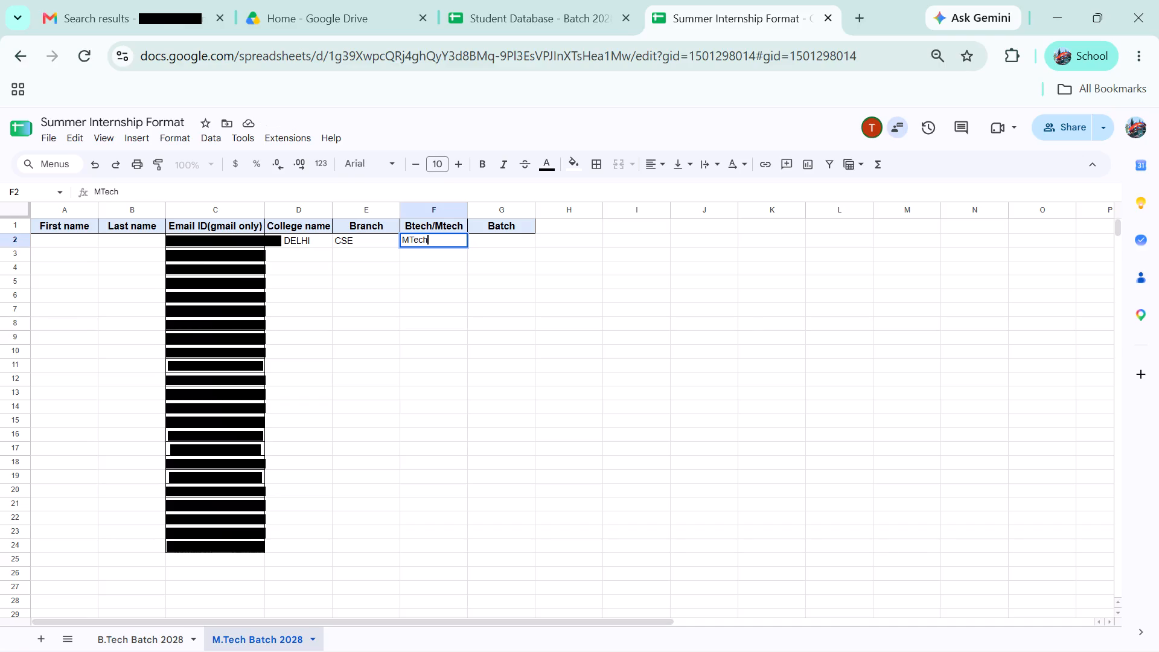
{"action": "left_click", "coordinate": [484, 241]}
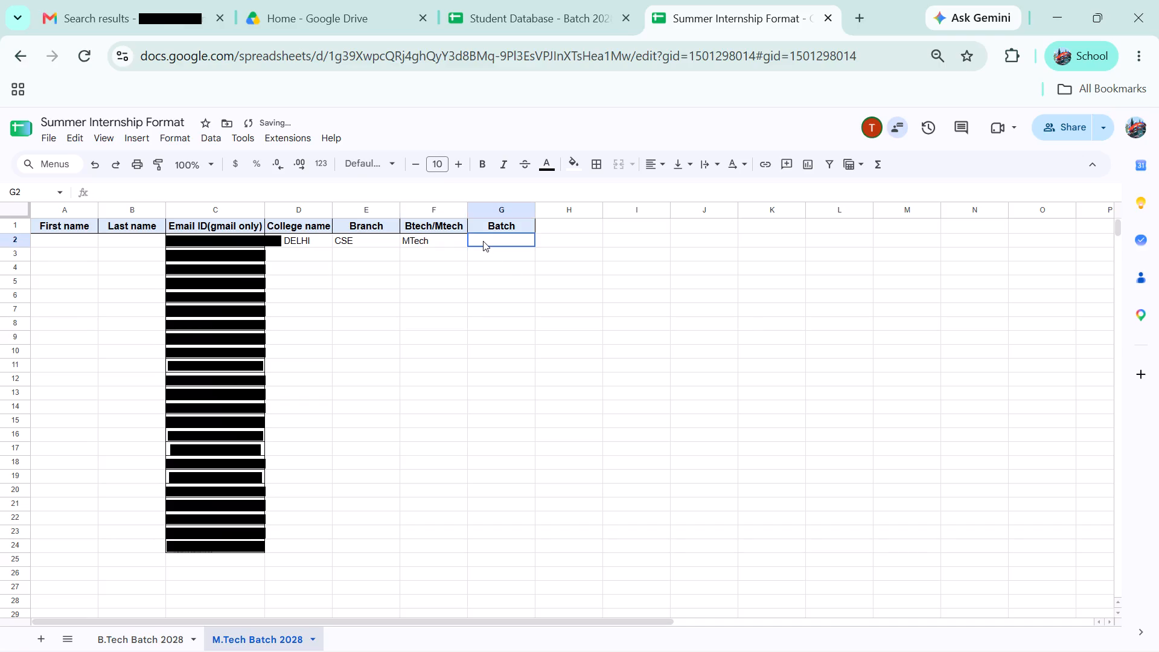
{"action": "type", "text": "2028"}
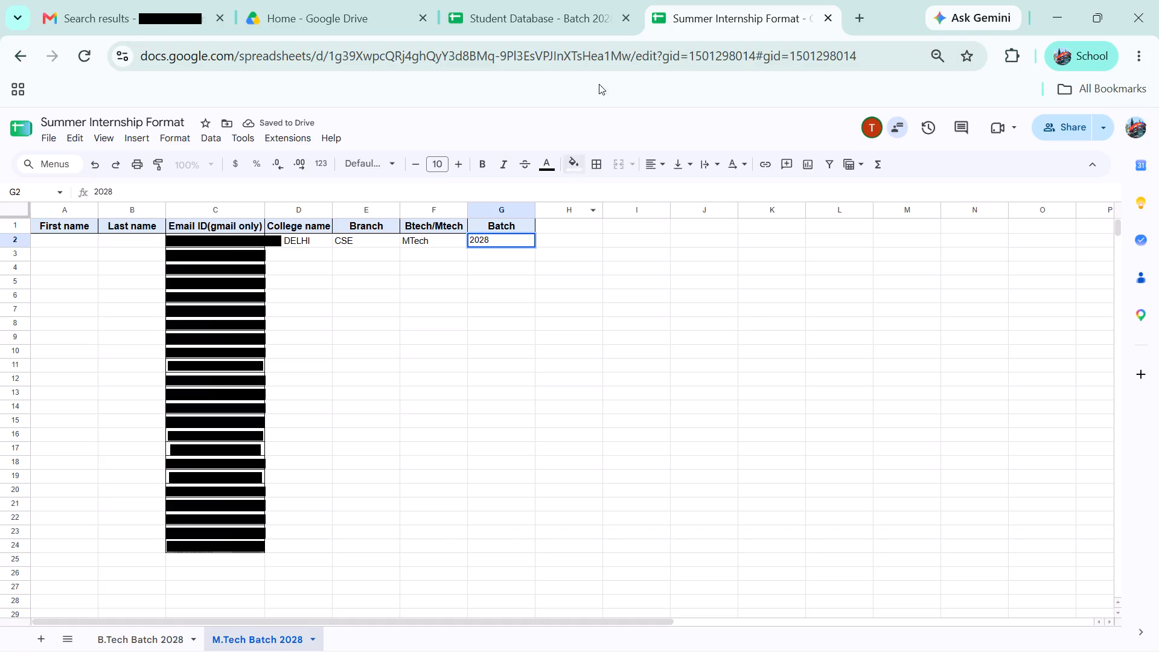
{"action": "left_click", "coordinate": [532, 237]}
{"action": "left_click", "coordinate": [543, 246]}
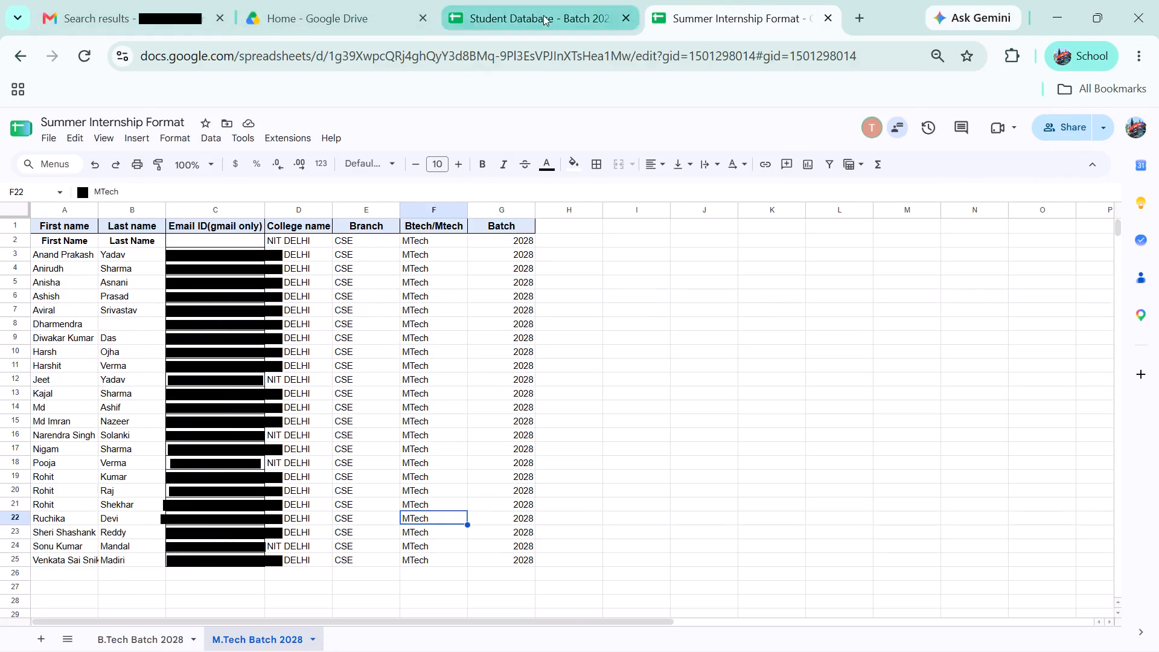
{"action": "left_click", "coordinate": [543, 15]}
{"action": "left_click_drag", "start_coordinate": [208, 429], "coordinate": [233, 648]}
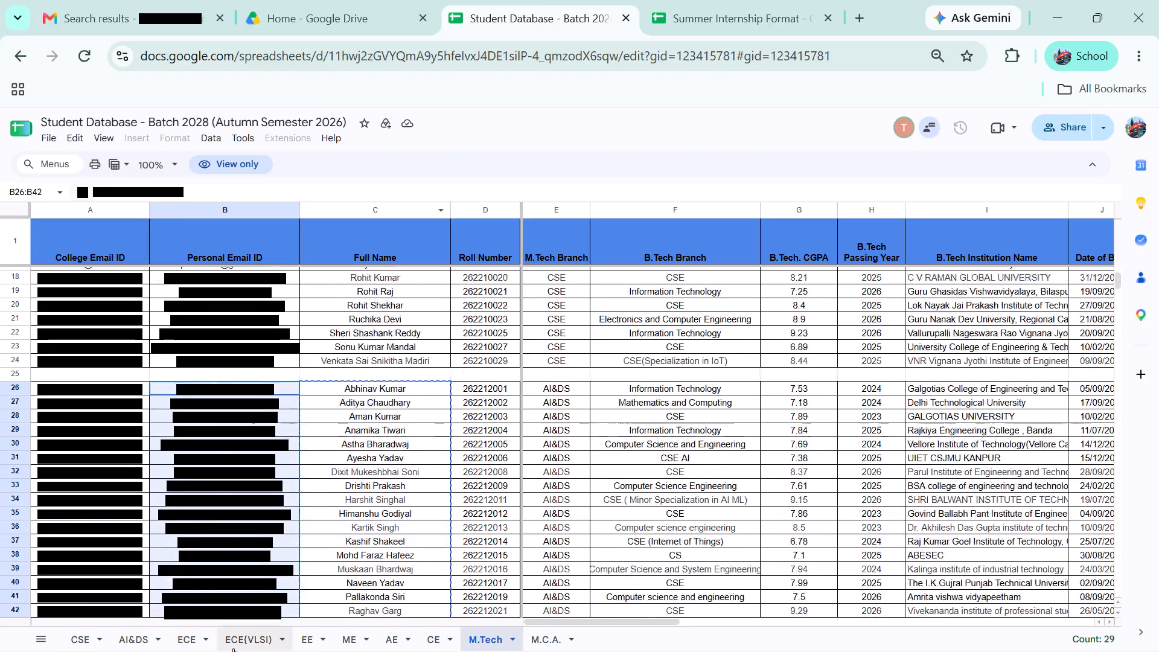
{"action": "left_click_drag", "start_coordinate": [233, 648], "coordinate": [251, 578]}
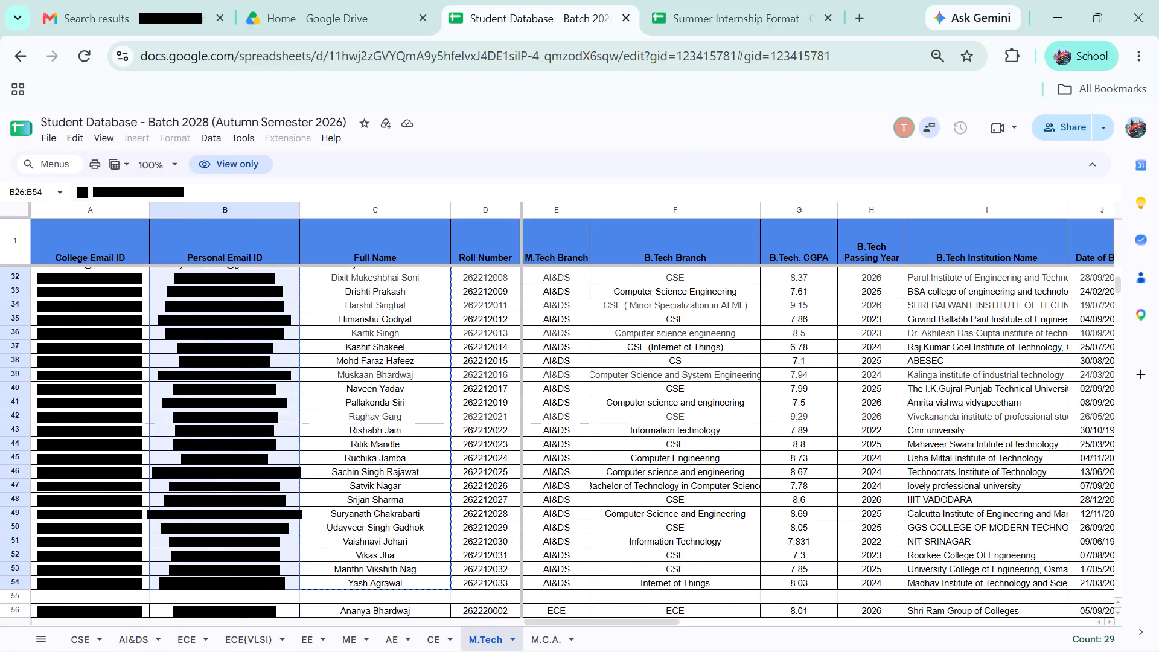
{"action": "key", "text": "ctrl+c"}
{"action": "left_click", "coordinate": [690, 18]}
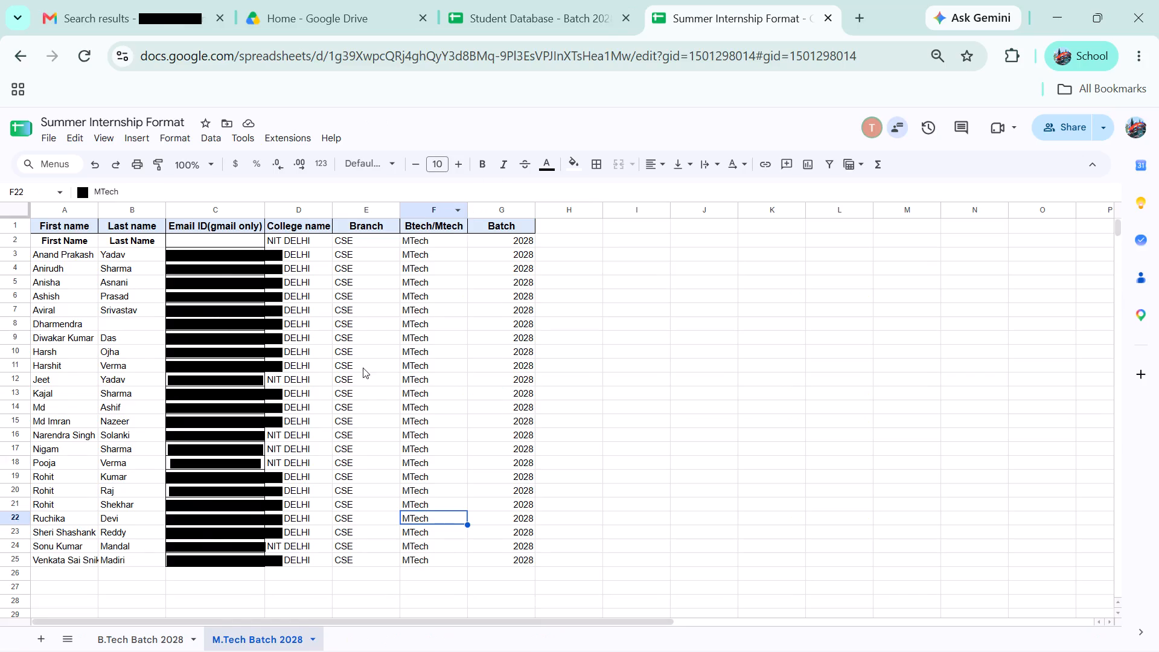
{"action": "scroll", "coordinate": [246, 539], "scroll_direction": "down", "scroll_amount": 1}
{"action": "left_click", "coordinate": [195, 499]}
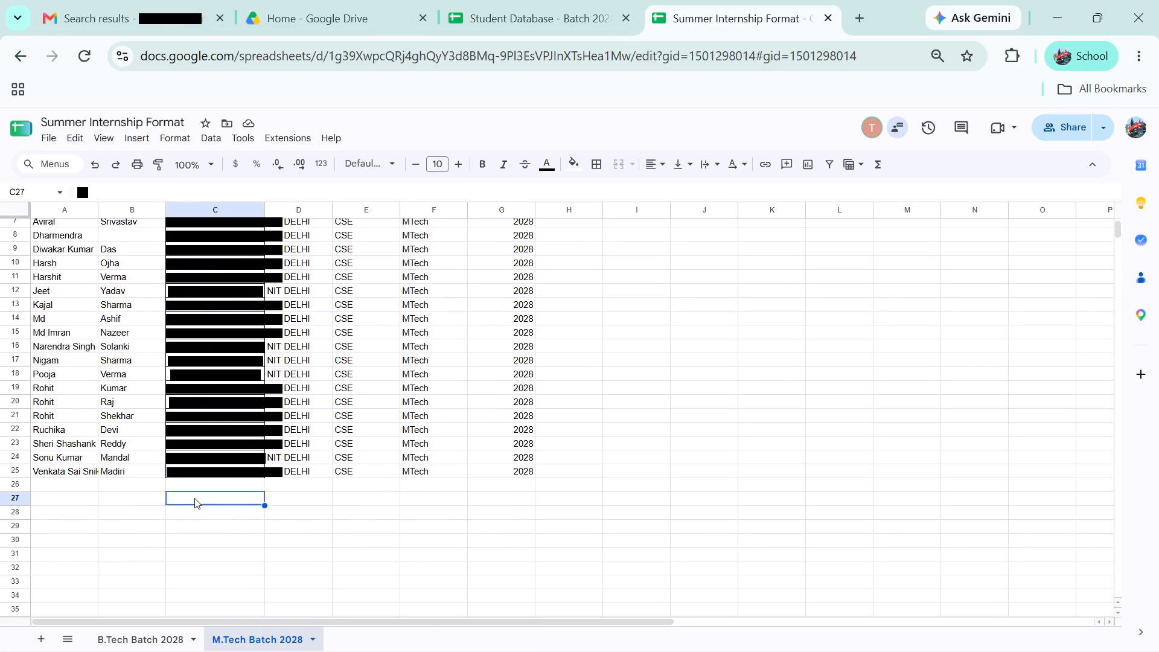
{"action": "key", "text": "ctrl+v"}
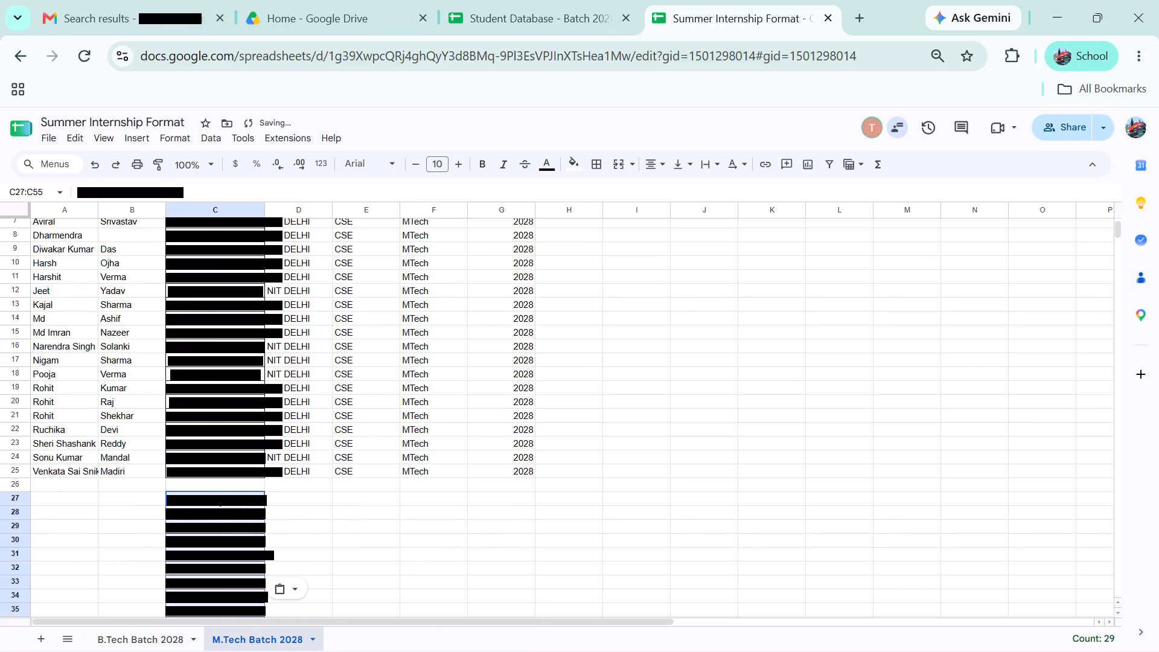
Fill the college name NIT DELHI from cell D25 down through row 55.
{"action": "left_click", "coordinate": [295, 480]}
{"action": "left_click", "coordinate": [294, 497]}
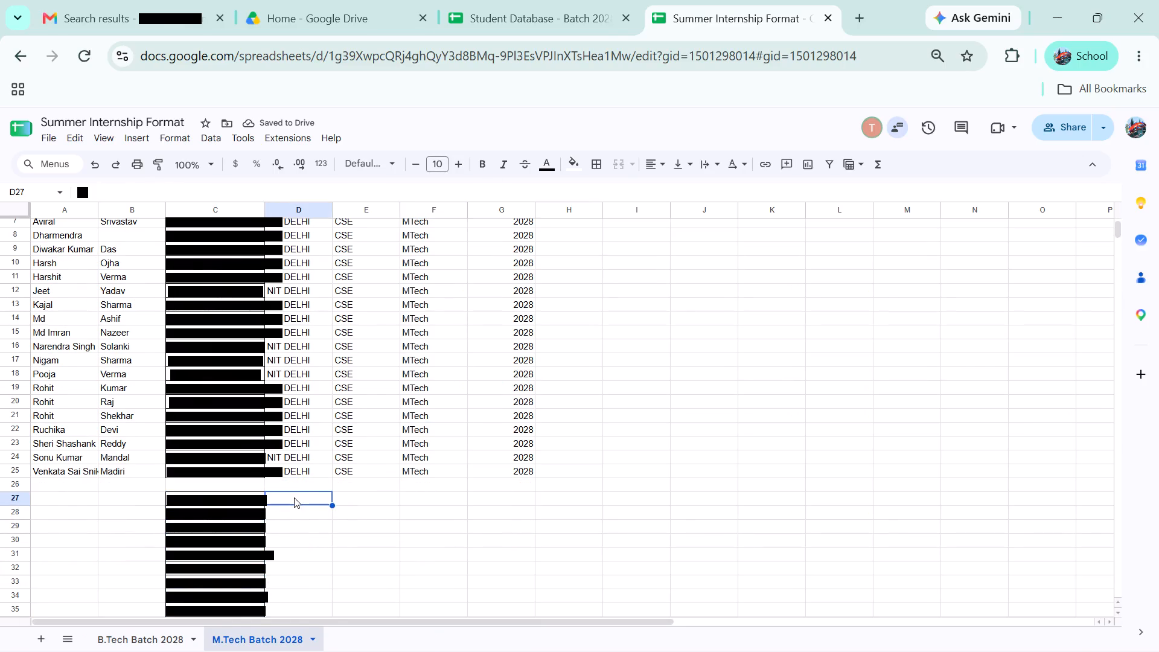
{"action": "left_click", "coordinate": [288, 468]}
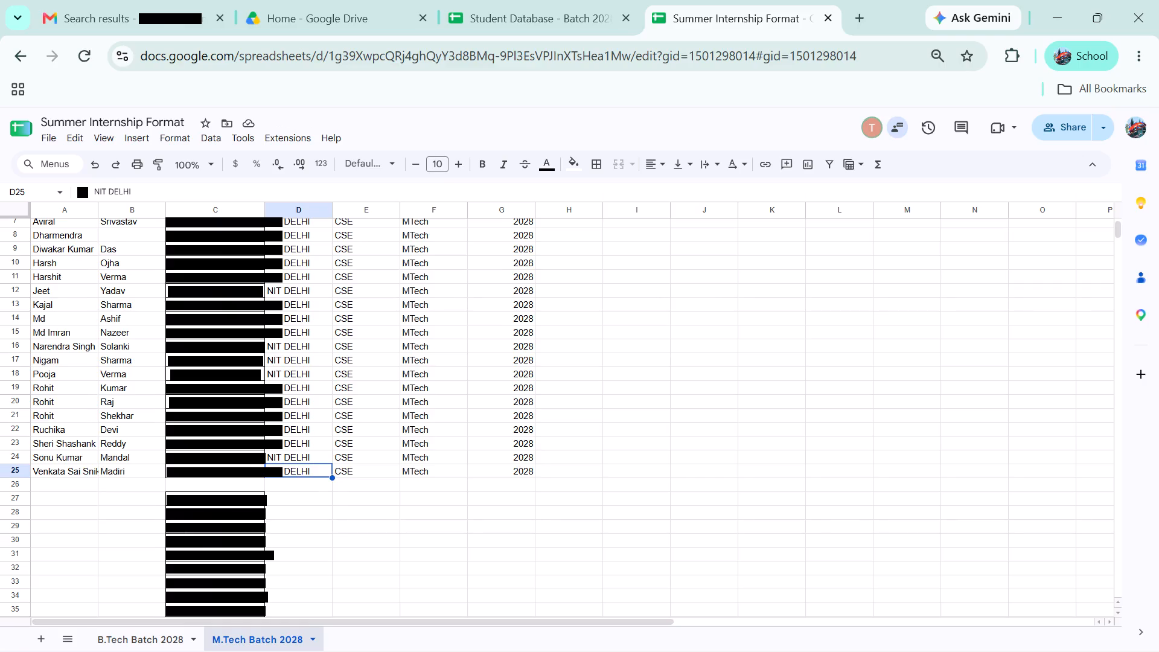
{"action": "left_click_drag", "start_coordinate": [333, 479], "coordinate": [310, 560]}
{"action": "left_click_drag", "start_coordinate": [310, 560], "coordinate": [294, 447]}
{"action": "scroll", "coordinate": [310, 560], "scroll_direction": "down", "scroll_amount": 5}
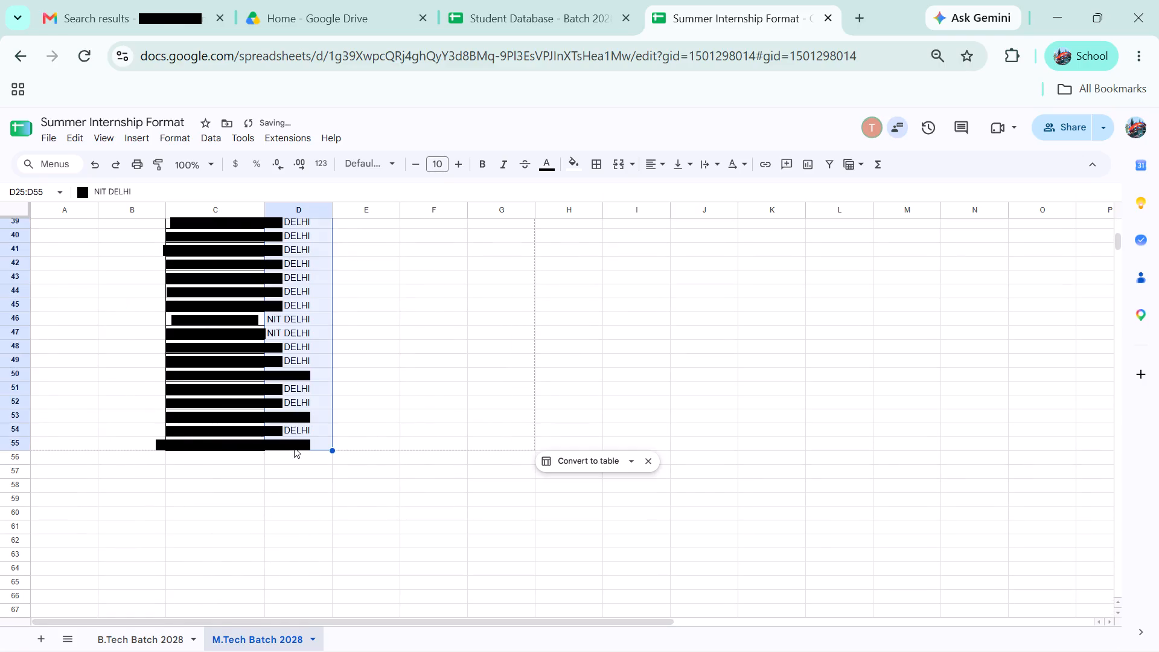
{"action": "left_click", "coordinate": [280, 418]}
Enter AI&DS as the branch in cell E26, checking the branch name in the student database.
{"action": "scroll", "coordinate": [280, 418], "scroll_direction": "up", "scroll_amount": 4}
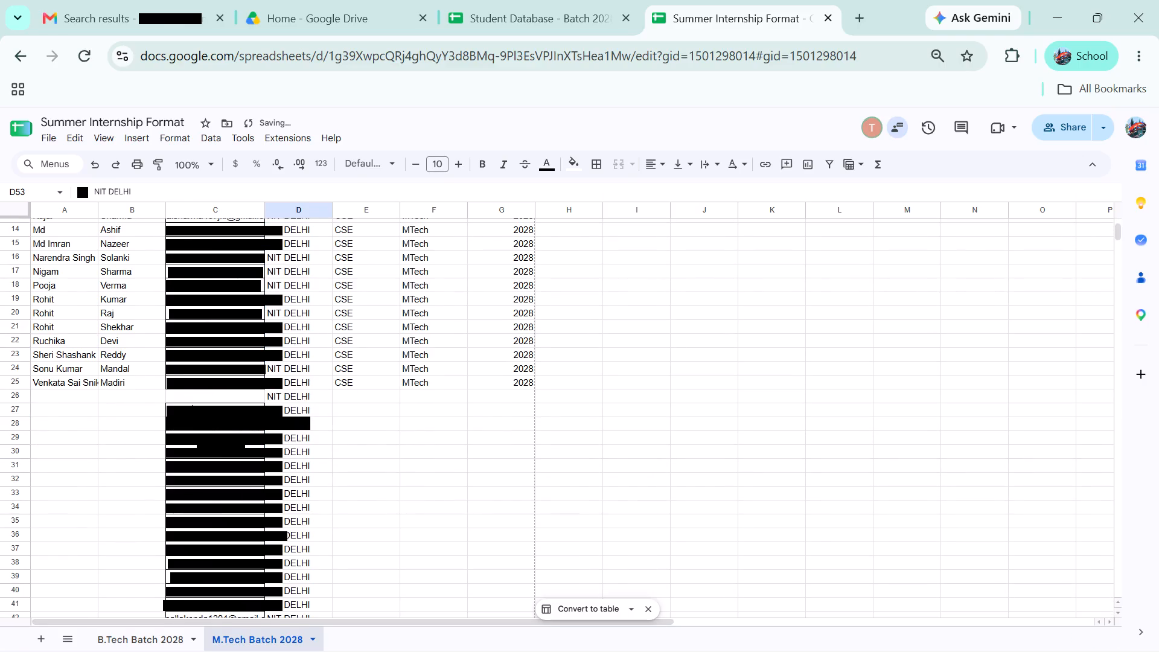
{"action": "left_click", "coordinate": [192, 405]}
{"action": "left_click", "coordinate": [191, 397]}
{"action": "left_click", "coordinate": [365, 397]}
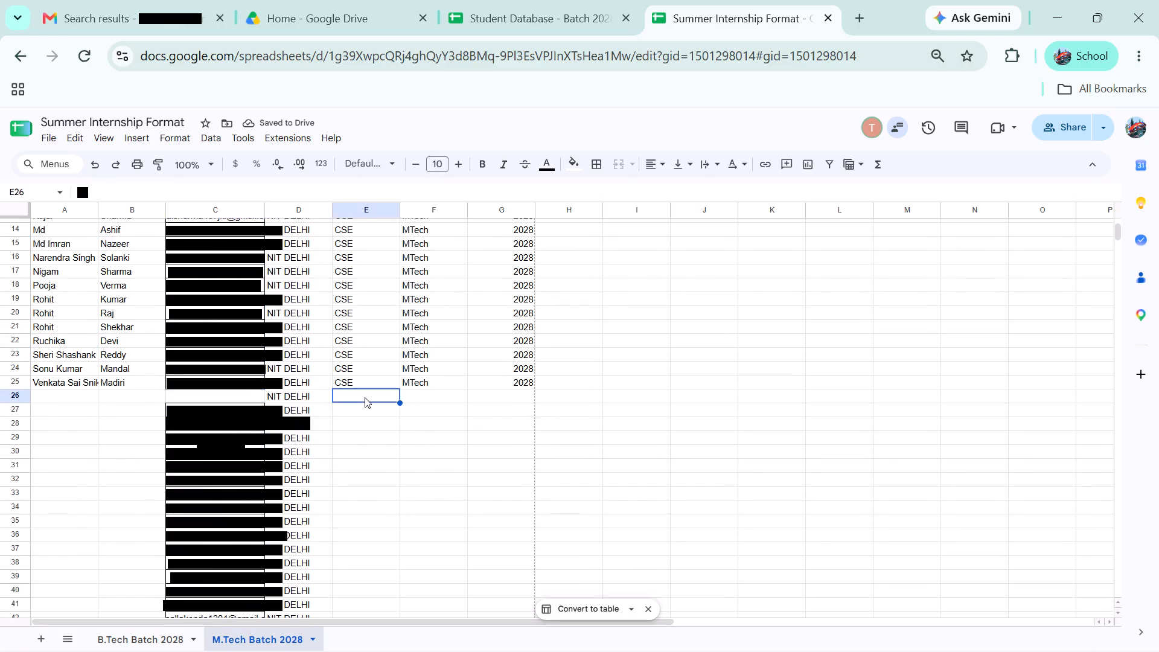
{"action": "key", "text": "shift+a"}
{"action": "key", "text": "shift+i"}
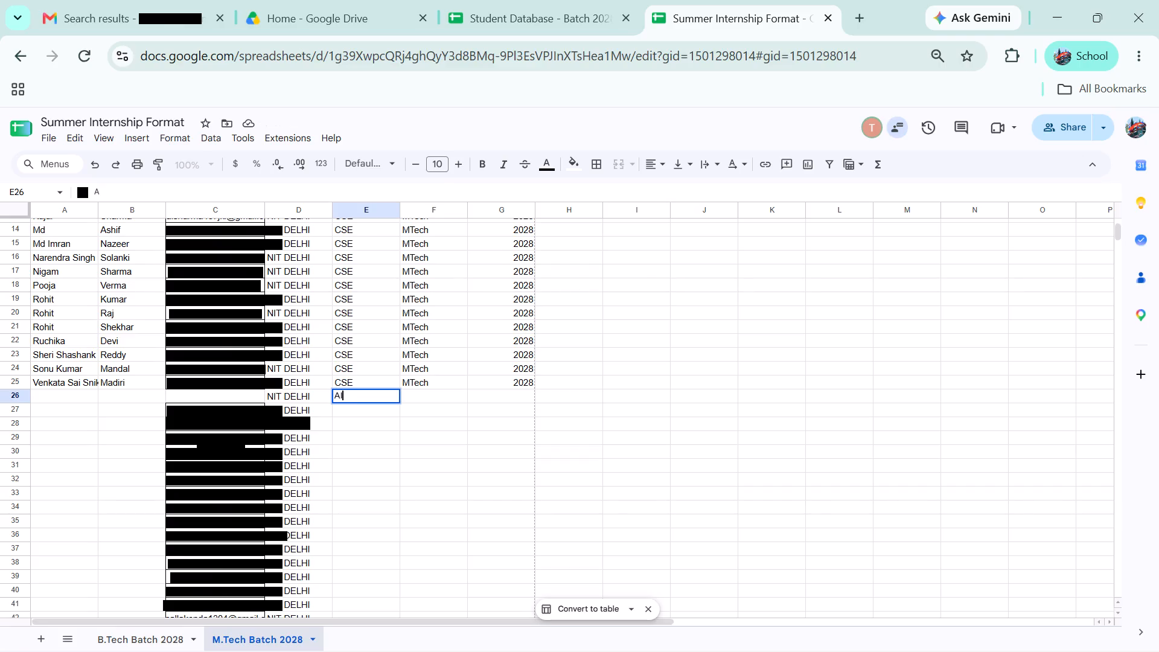
{"action": "left_click", "coordinate": [538, 37]}
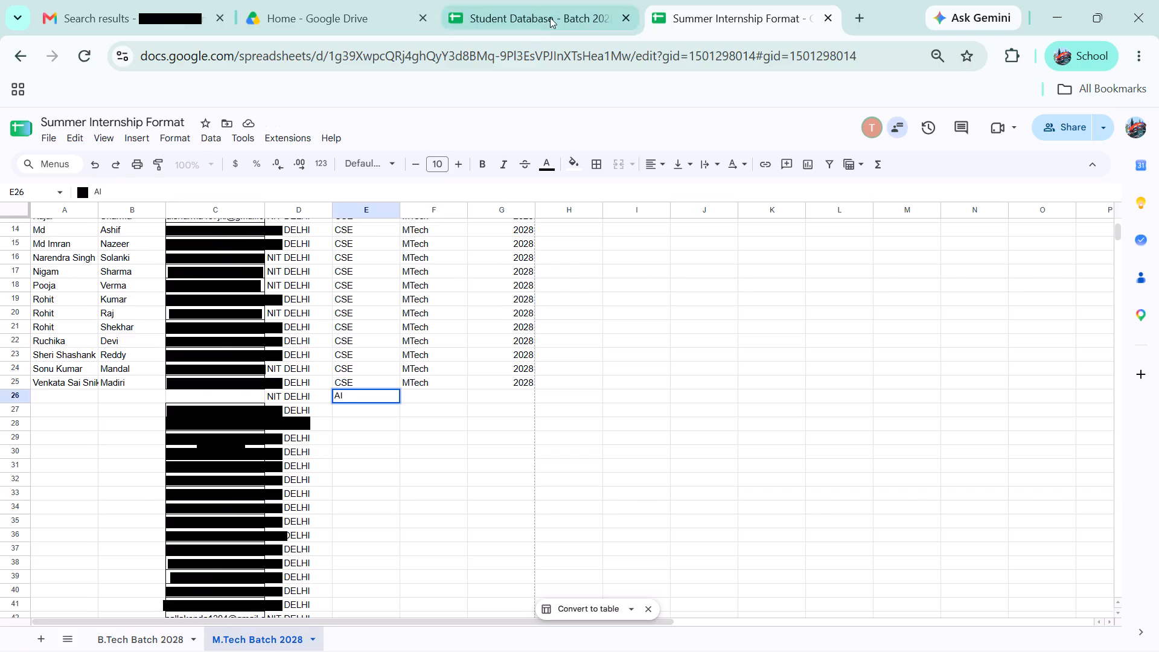
{"action": "left_click", "coordinate": [552, 16]}
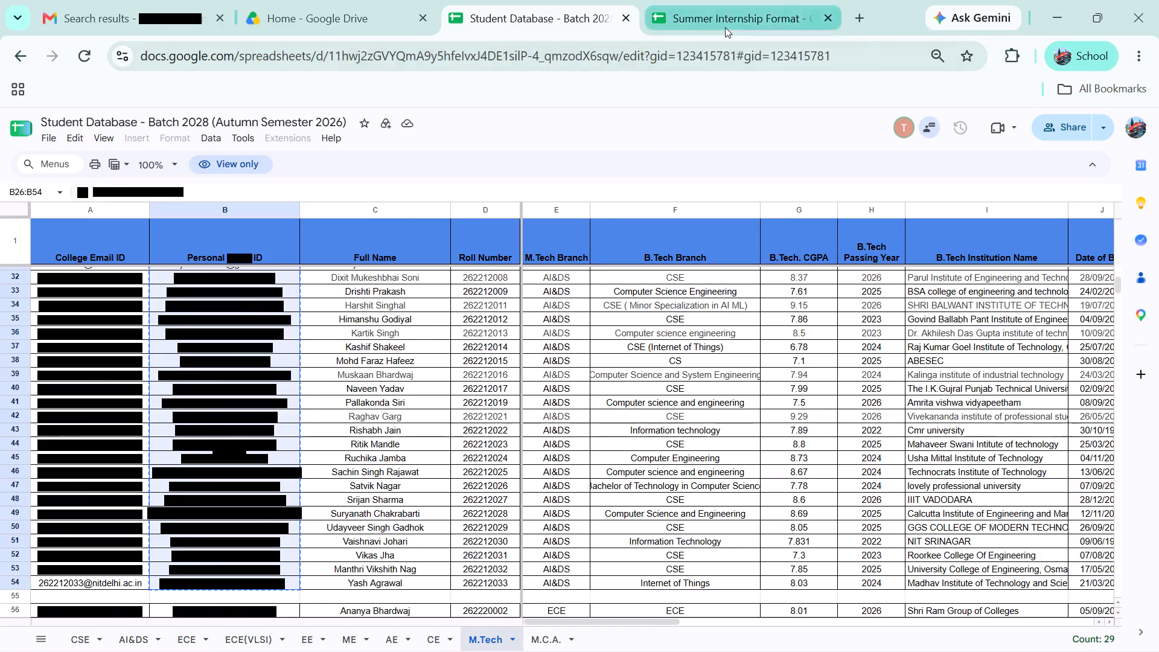
{"action": "left_click", "coordinate": [725, 27]}
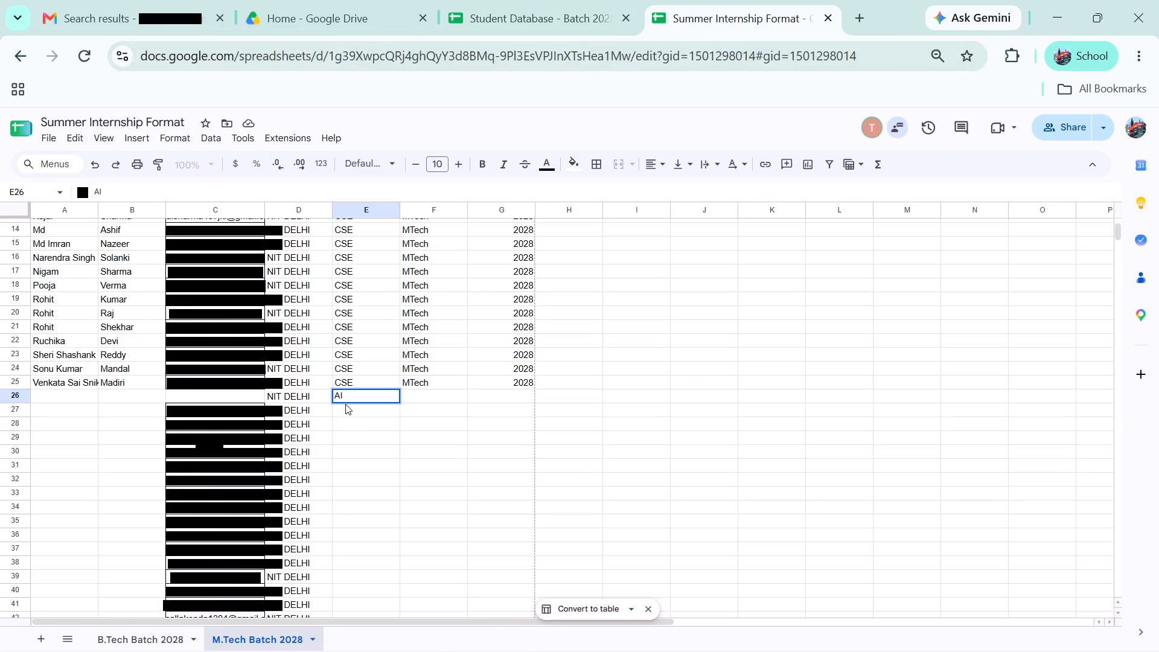
{"action": "key", "text": "space"}
{"action": "key", "text": "BackSpace"}
{"action": "key", "text": "shift+ampersand"}
{"action": "type", "text": "DS"}
{"action": "left_click", "coordinate": [360, 395]}
Enter MTech in the Btech/Mtech column and 2028 in the Batch column of row 26.
{"action": "left_click", "coordinate": [427, 389]}
{"action": "left_click", "coordinate": [427, 397]}
{"action": "key", "text": "shift+m"}
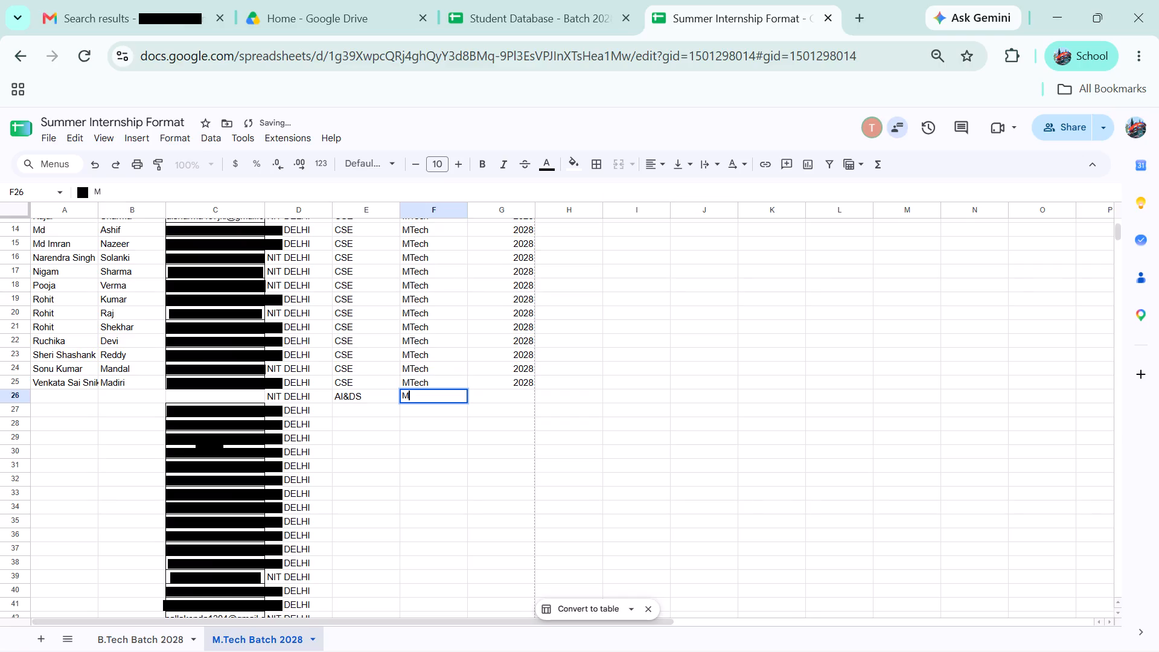
{"action": "key", "text": "shift+t"}
{"action": "key", "text": "Return"}
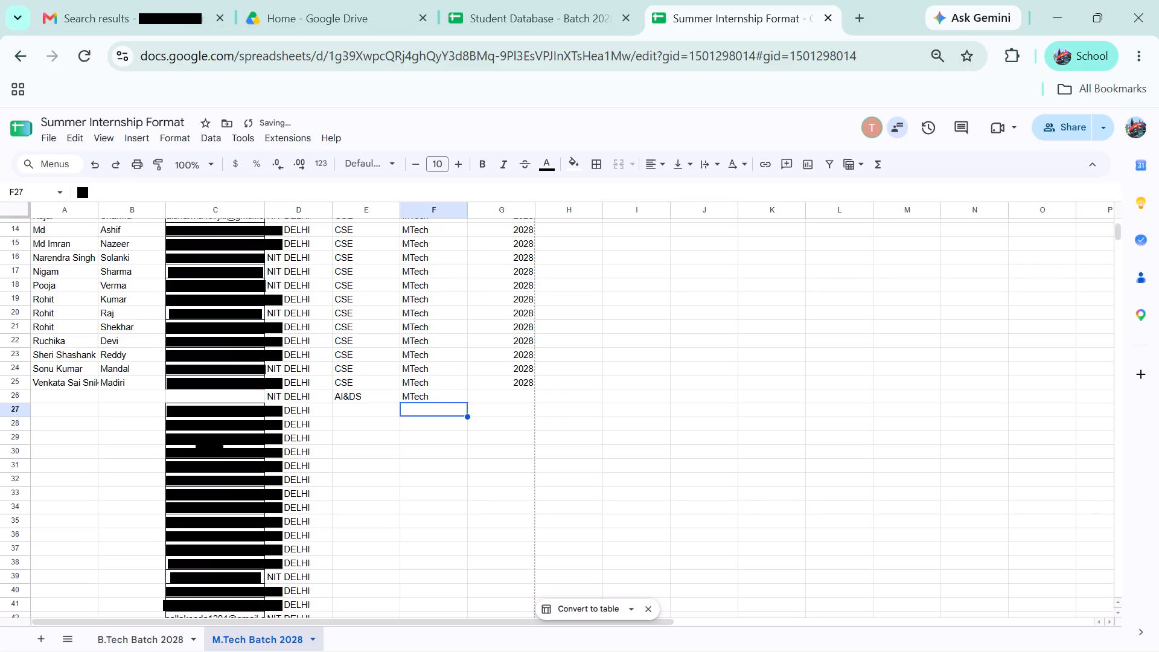
{"action": "left_click", "coordinate": [505, 396]}
{"action": "type", "text": "2028"}
Fill the branch, degree and batch values in E26:G26 down to the last row of AI&DS email IDs.
{"action": "left_click_drag", "start_coordinate": [384, 394], "coordinate": [386, 394]}
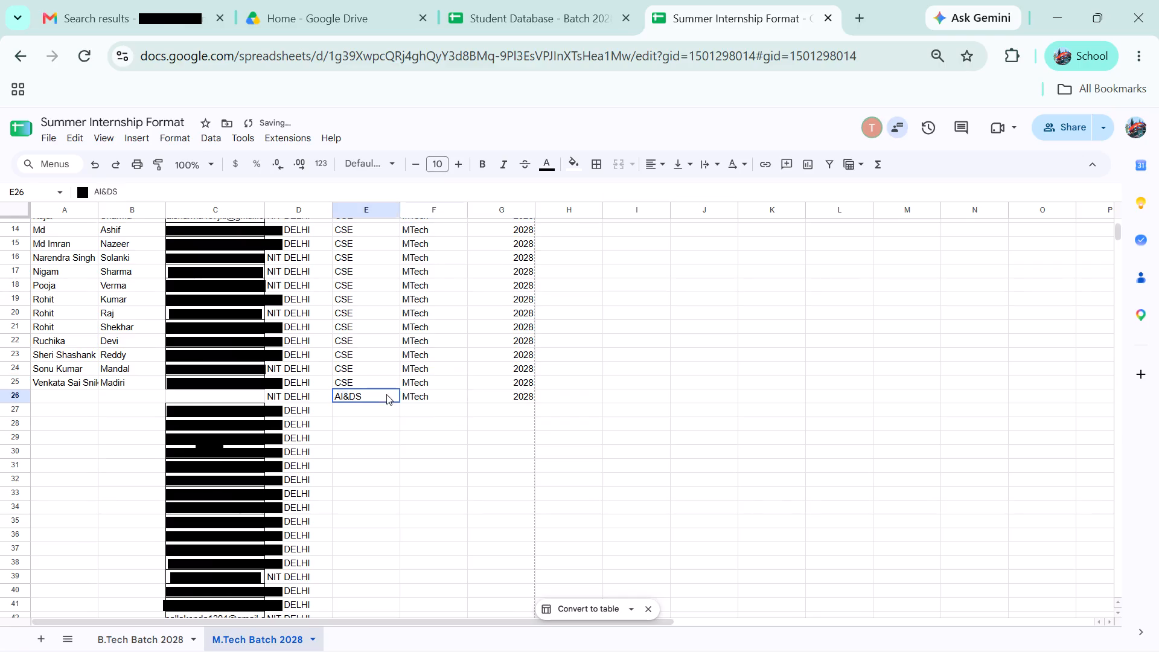
{"action": "left_click_drag", "start_coordinate": [386, 394], "coordinate": [499, 400]}
{"action": "left_click_drag", "start_coordinate": [535, 403], "coordinate": [524, 571]}
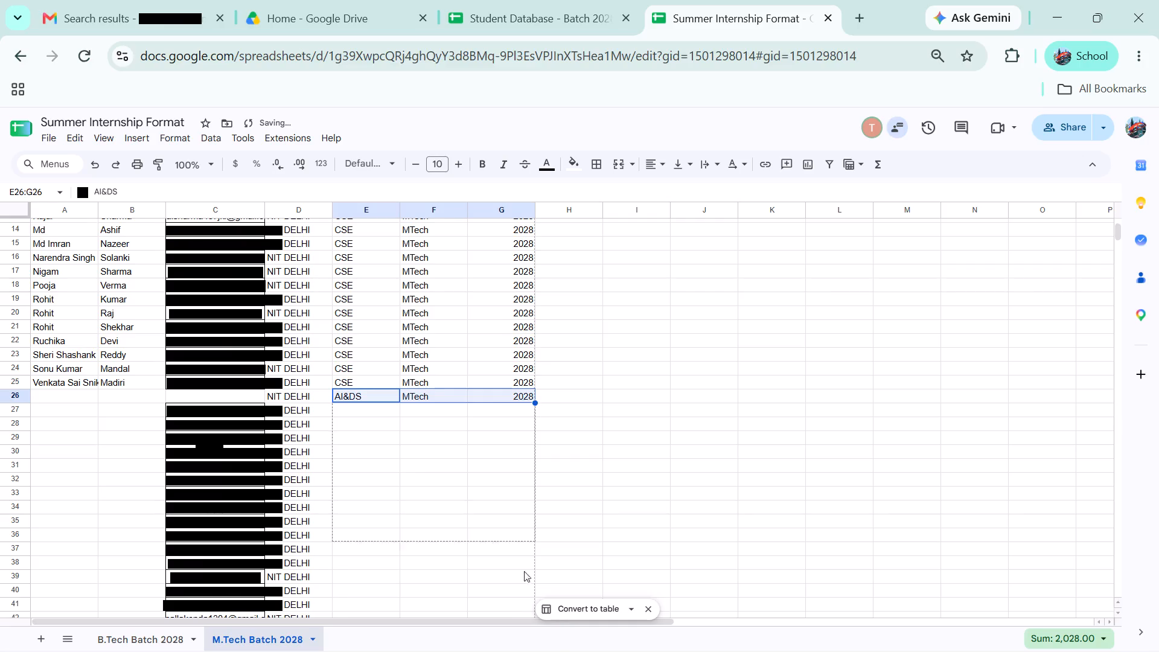
{"action": "left_click_drag", "start_coordinate": [524, 571], "coordinate": [530, 559]}
{"action": "left_click", "coordinate": [477, 534]}
Compare the AI&DS students' rows in the student database with the filled rows of the M.Tech Batch 2028 sheet.
{"action": "scroll", "coordinate": [234, 424], "scroll_direction": "up", "scroll_amount": 4}
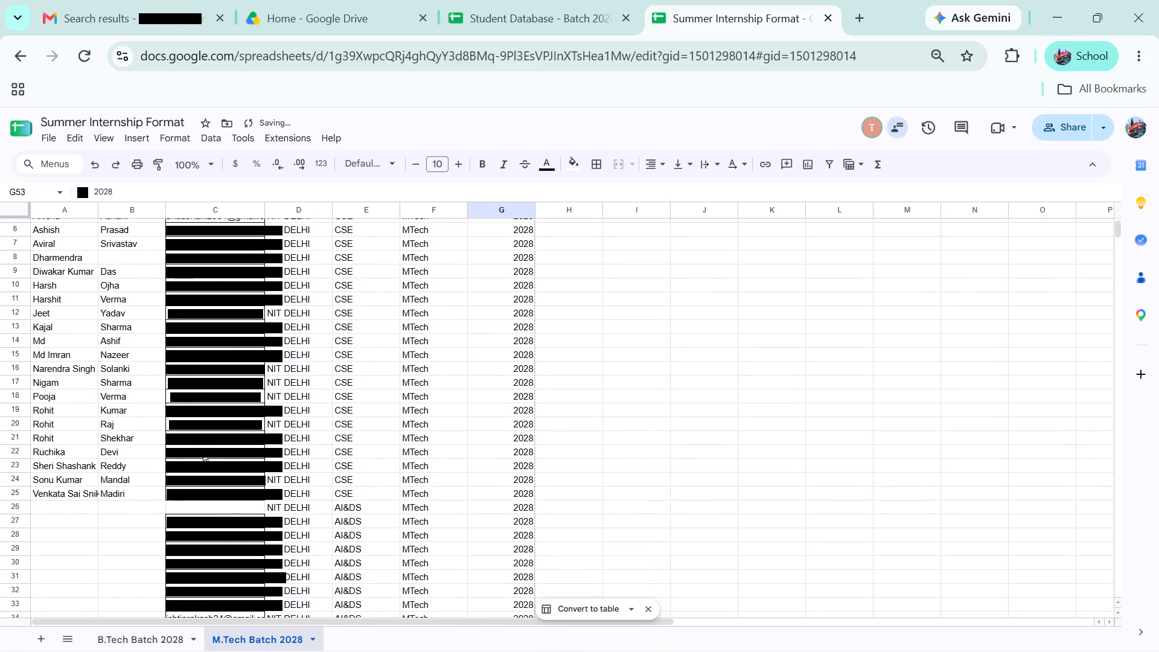
{"action": "left_click", "coordinate": [470, 7]}
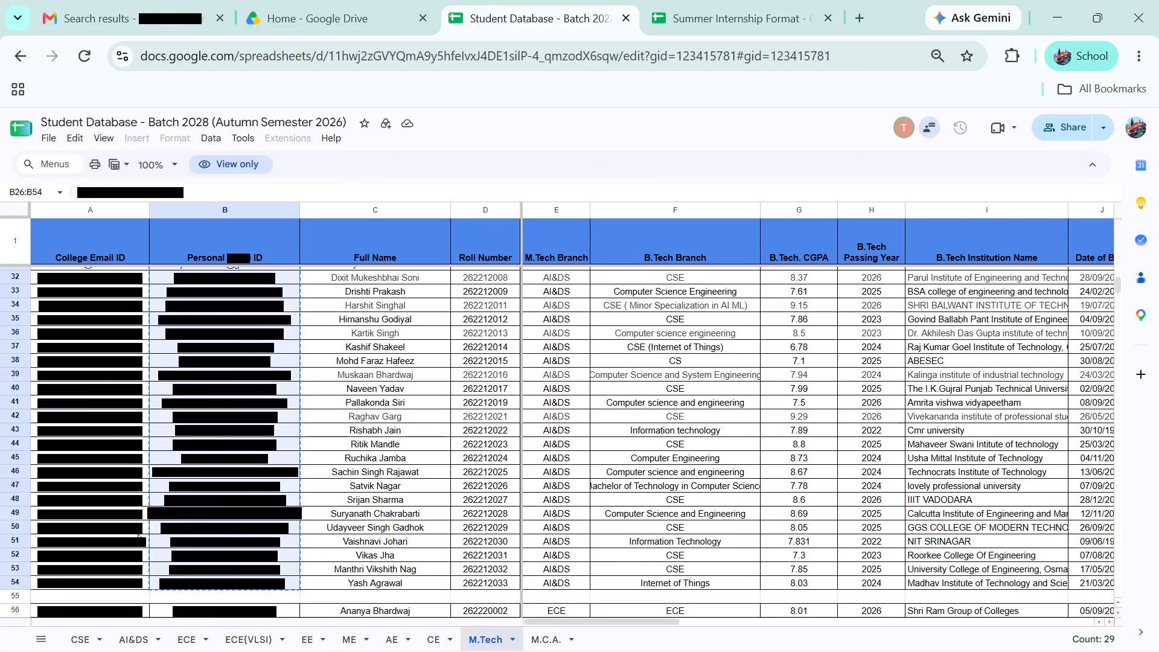
{"action": "scroll", "coordinate": [151, 557], "scroll_direction": "up", "scroll_amount": 3}
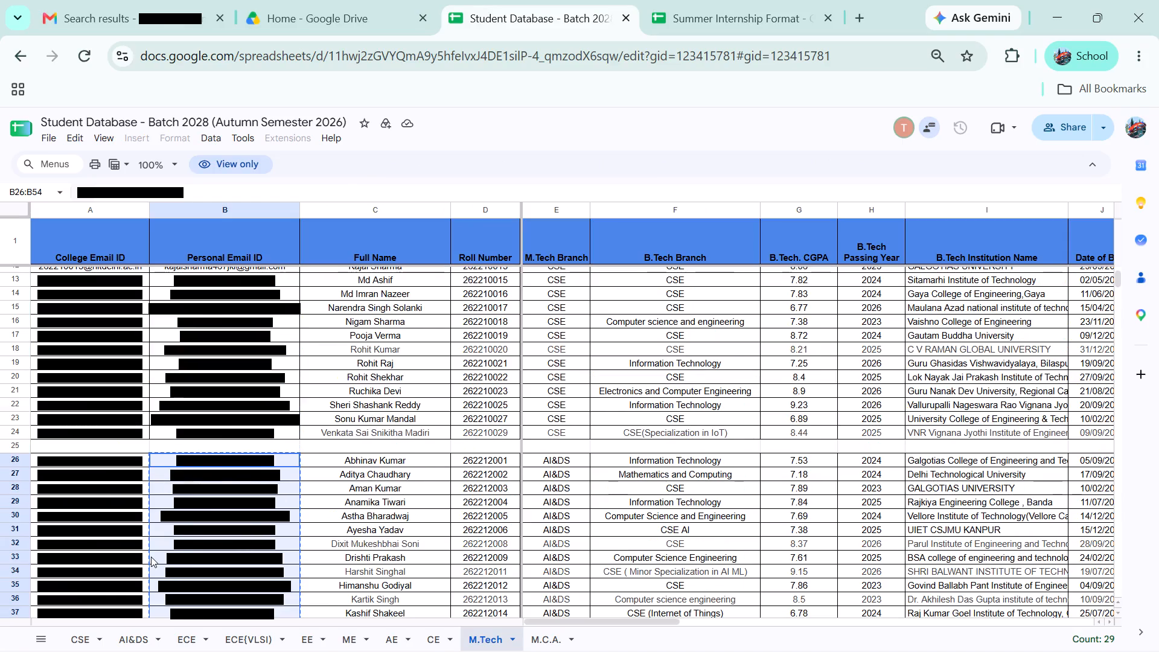
{"action": "scroll", "coordinate": [151, 557], "scroll_direction": "down", "scroll_amount": 4}
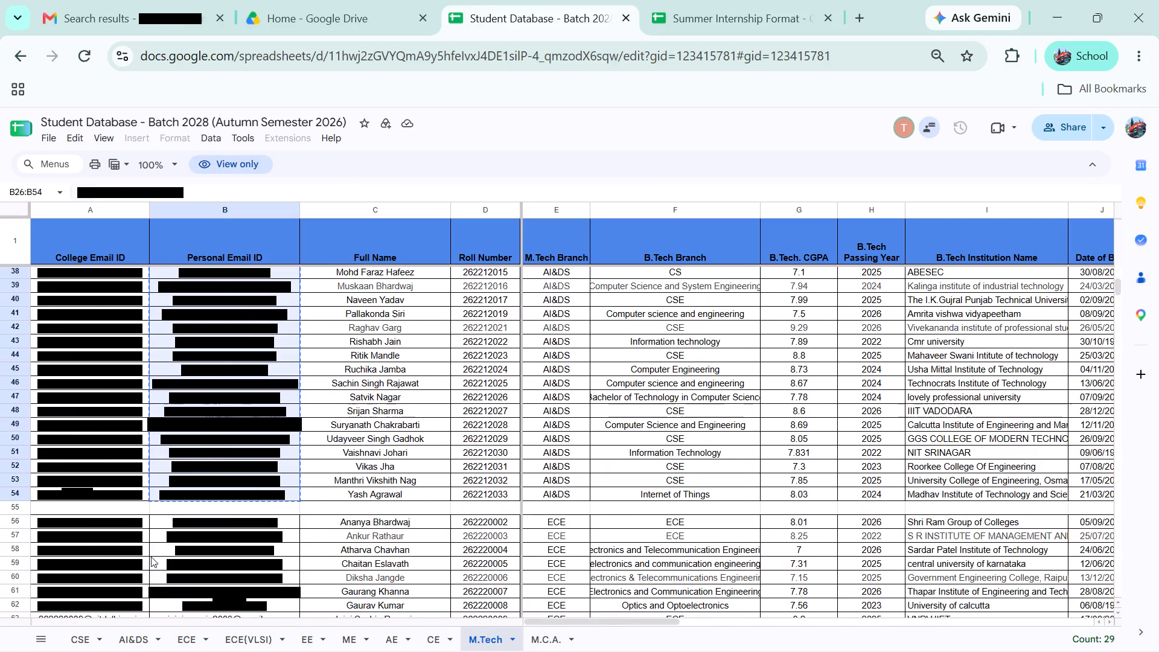
{"action": "scroll", "coordinate": [237, 504], "scroll_direction": "up", "scroll_amount": 3}
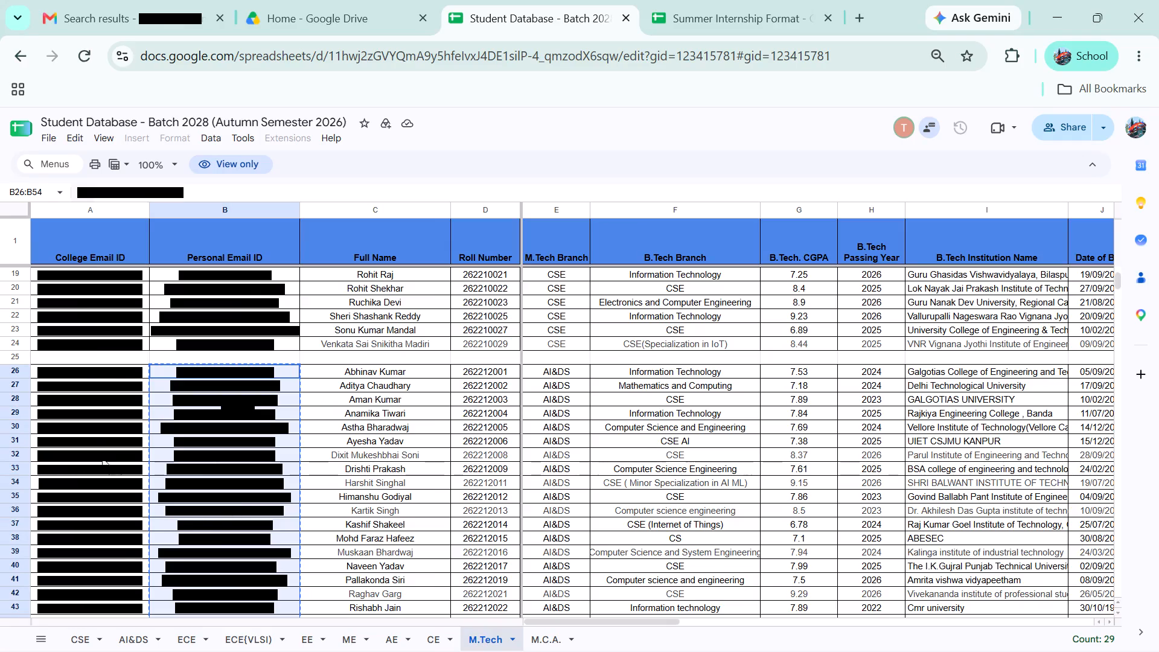
{"action": "scroll", "coordinate": [61, 467], "scroll_direction": "down", "scroll_amount": 1}
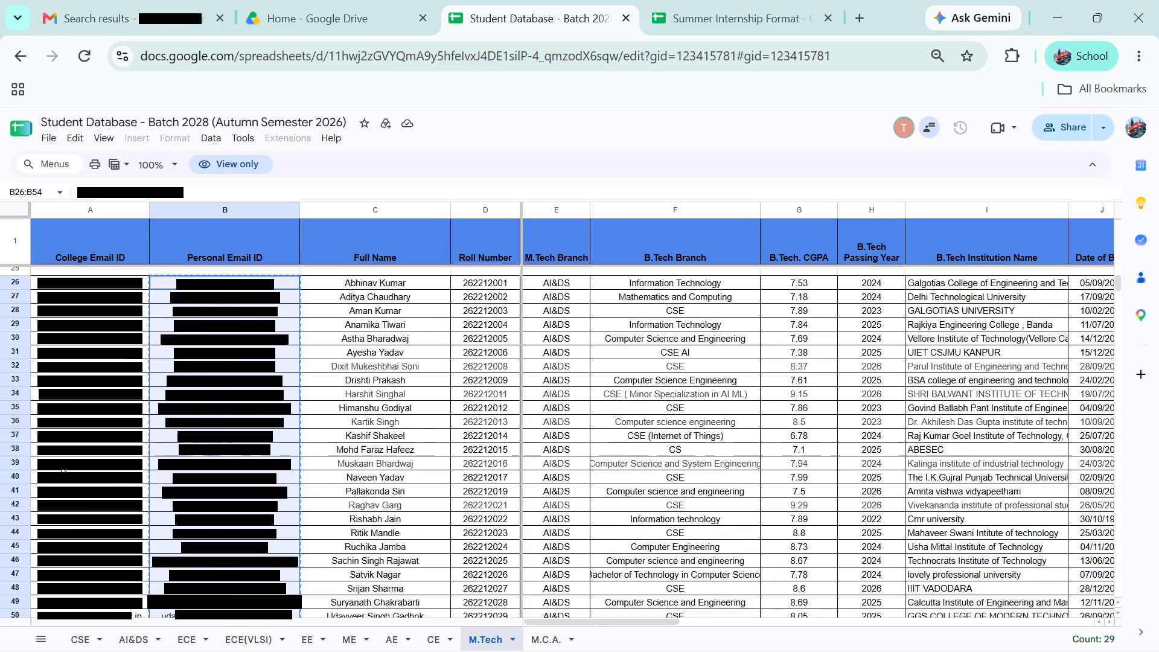
{"action": "scroll", "coordinate": [61, 467], "scroll_direction": "down", "scroll_amount": 1}
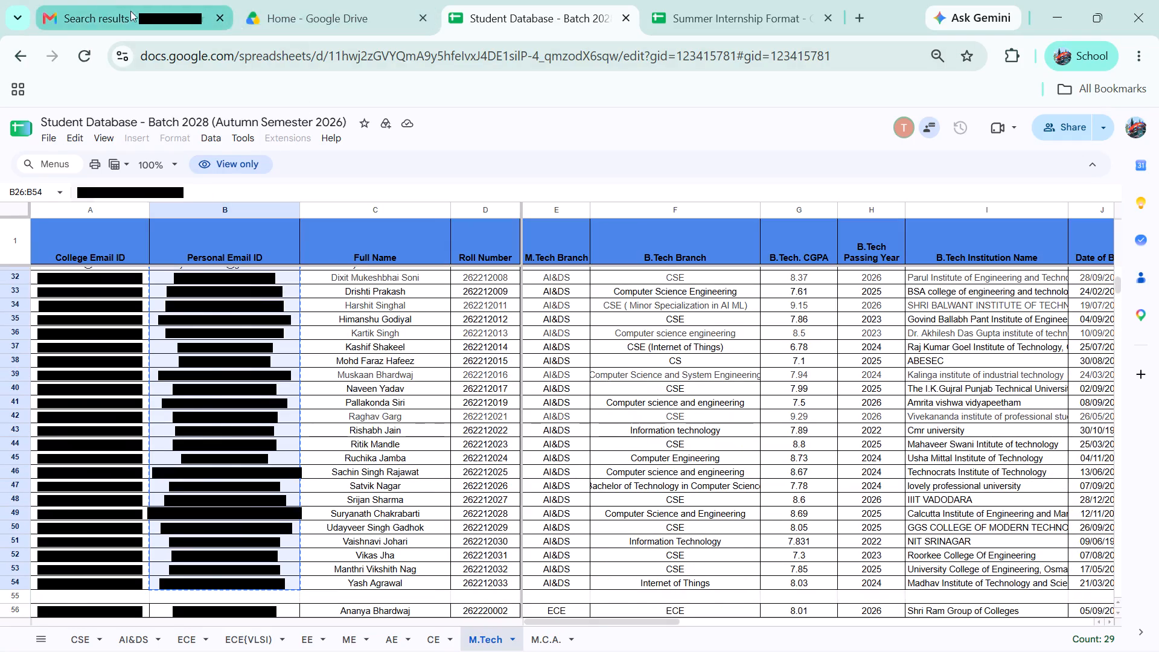
{"action": "left_click", "coordinate": [702, 19]}
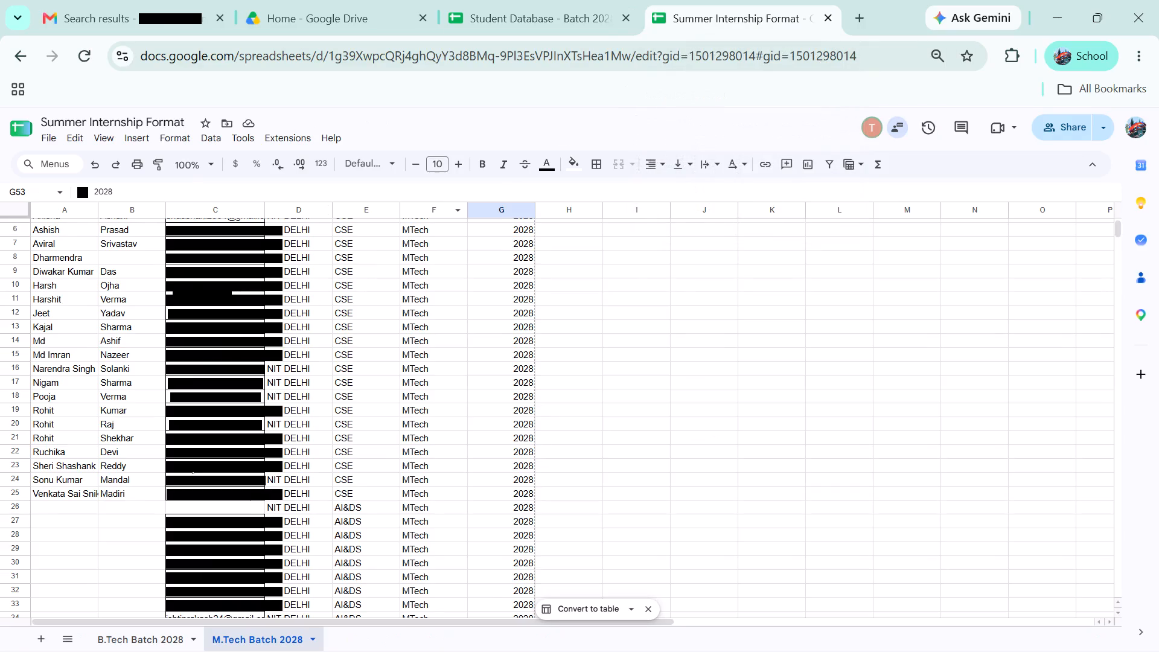
{"action": "scroll", "coordinate": [188, 462], "scroll_direction": "up", "scroll_amount": 5}
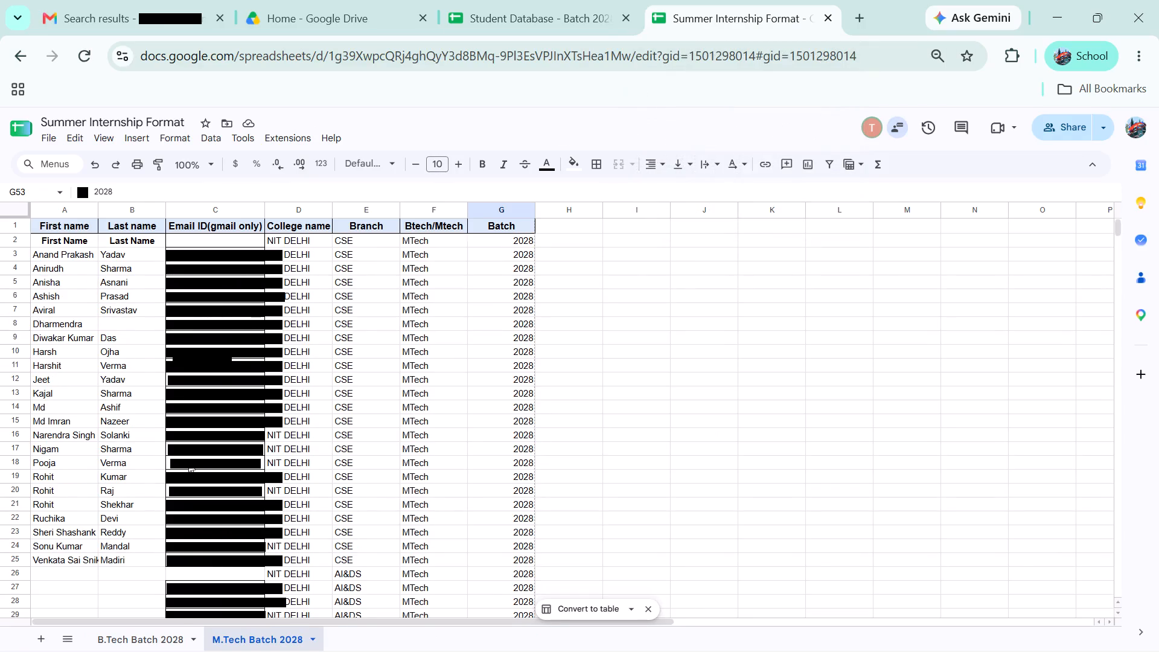
{"action": "scroll", "coordinate": [188, 462], "scroll_direction": "down", "scroll_amount": 3}
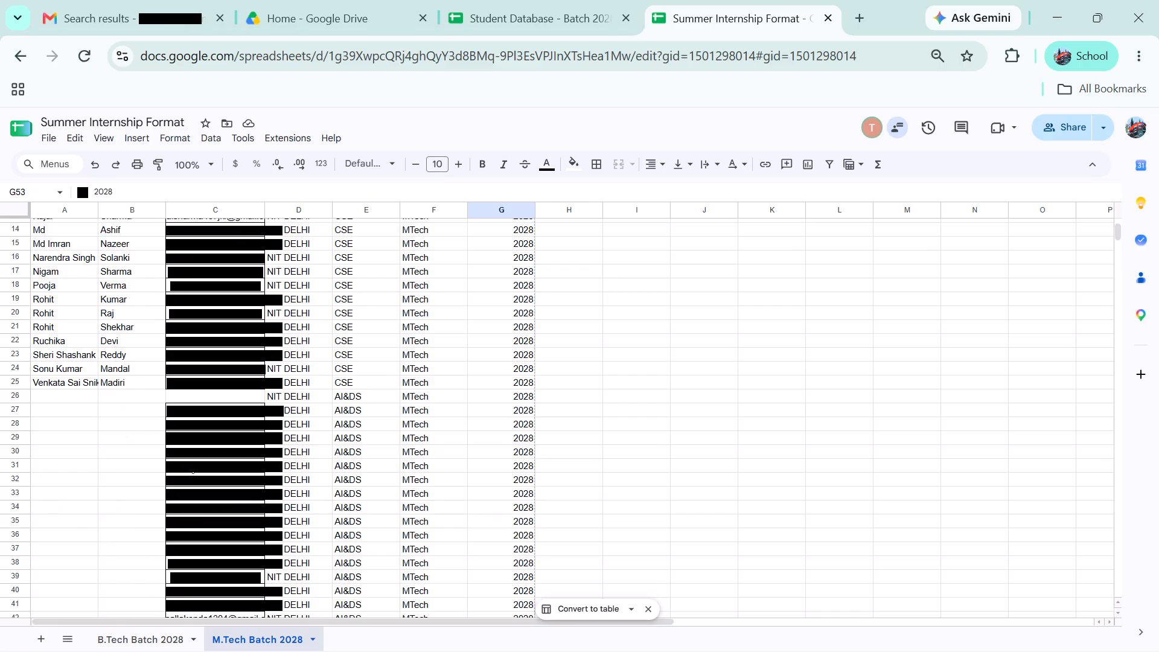
{"action": "scroll", "coordinate": [188, 462], "scroll_direction": "down", "scroll_amount": 3}
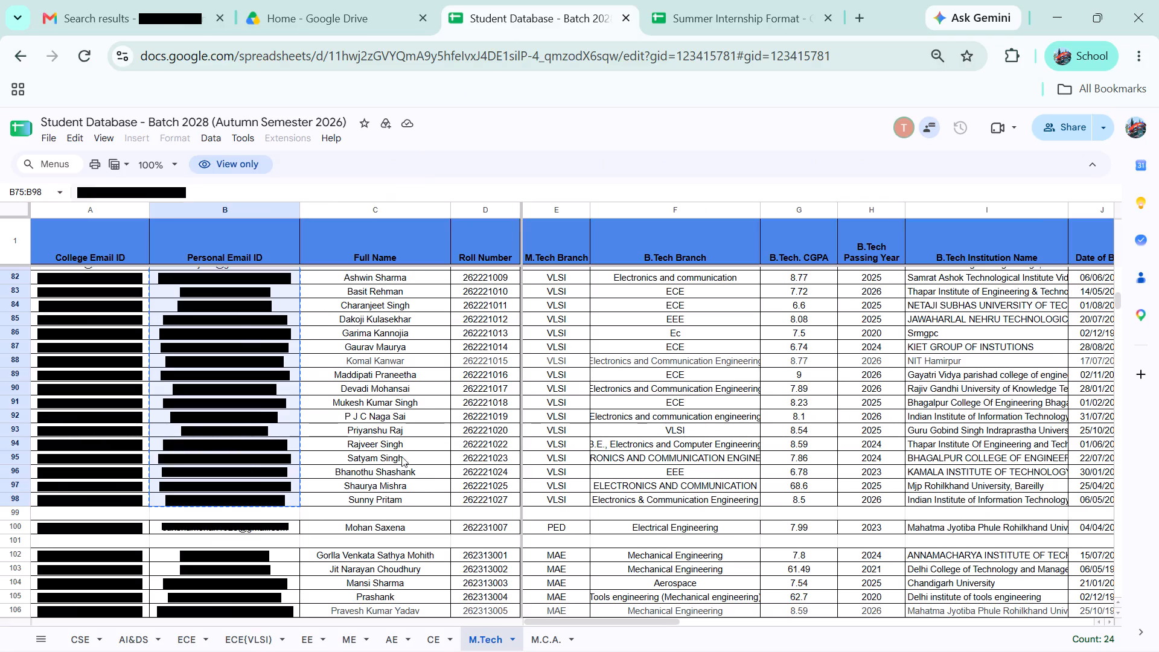
{"action": "scroll", "coordinate": [394, 458], "scroll_direction": "up", "scroll_amount": 4}
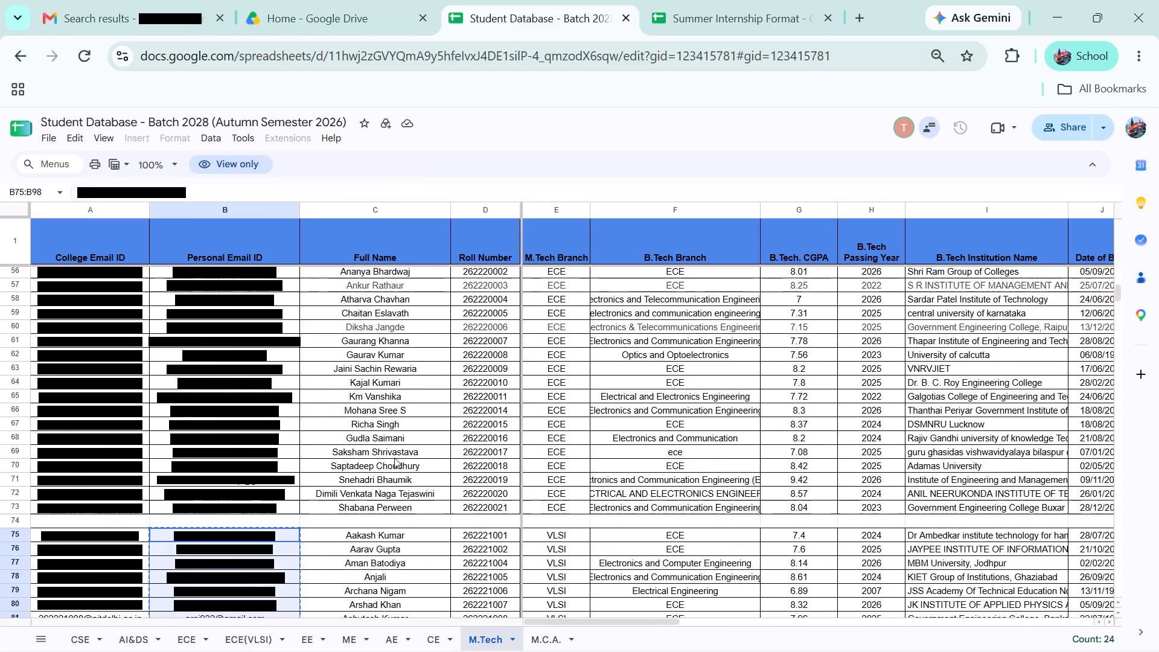
{"action": "scroll", "coordinate": [365, 466], "scroll_direction": "down", "scroll_amount": 2}
{"action": "scroll", "coordinate": [317, 382], "scroll_direction": "down", "scroll_amount": 2}
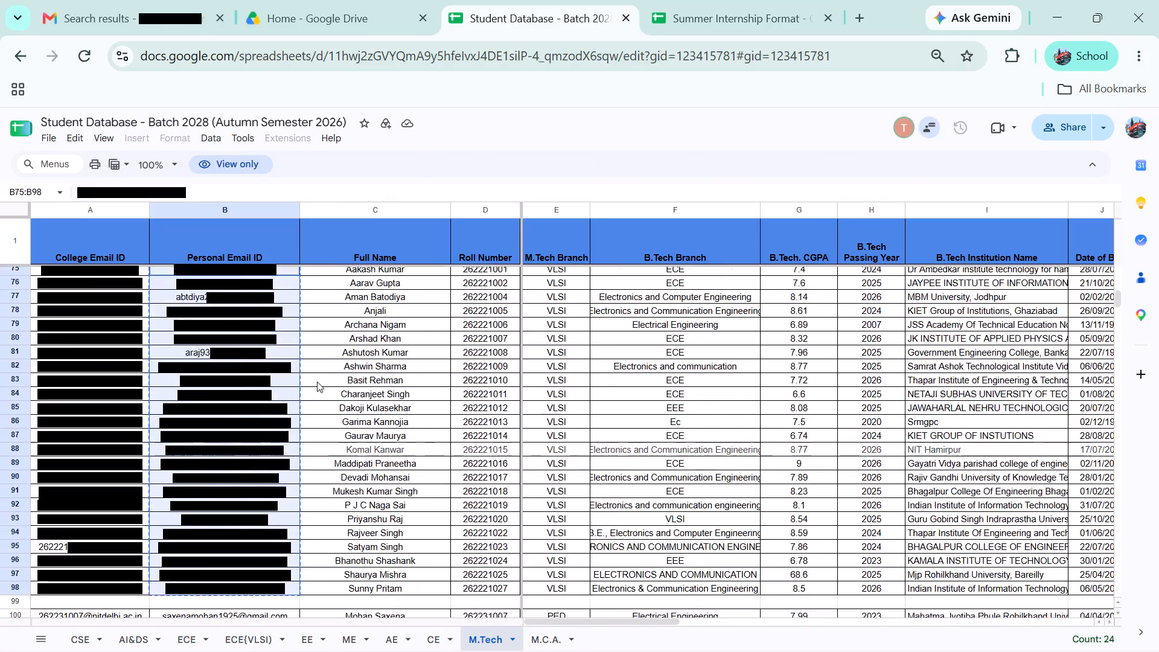
{"action": "scroll", "coordinate": [317, 382], "scroll_direction": "down", "scroll_amount": 1}
{"action": "scroll", "coordinate": [369, 401], "scroll_direction": "up", "scroll_amount": 3}
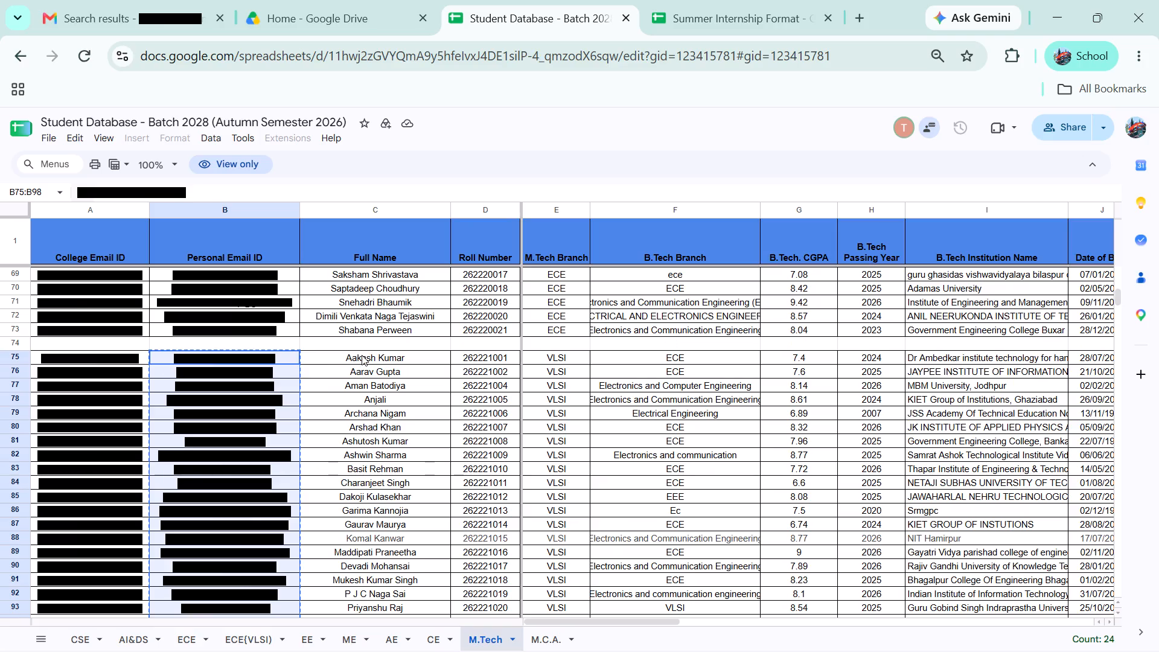
{"action": "left_click_drag", "start_coordinate": [360, 357], "coordinate": [378, 548]}
{"action": "left_click", "coordinate": [338, 505]}
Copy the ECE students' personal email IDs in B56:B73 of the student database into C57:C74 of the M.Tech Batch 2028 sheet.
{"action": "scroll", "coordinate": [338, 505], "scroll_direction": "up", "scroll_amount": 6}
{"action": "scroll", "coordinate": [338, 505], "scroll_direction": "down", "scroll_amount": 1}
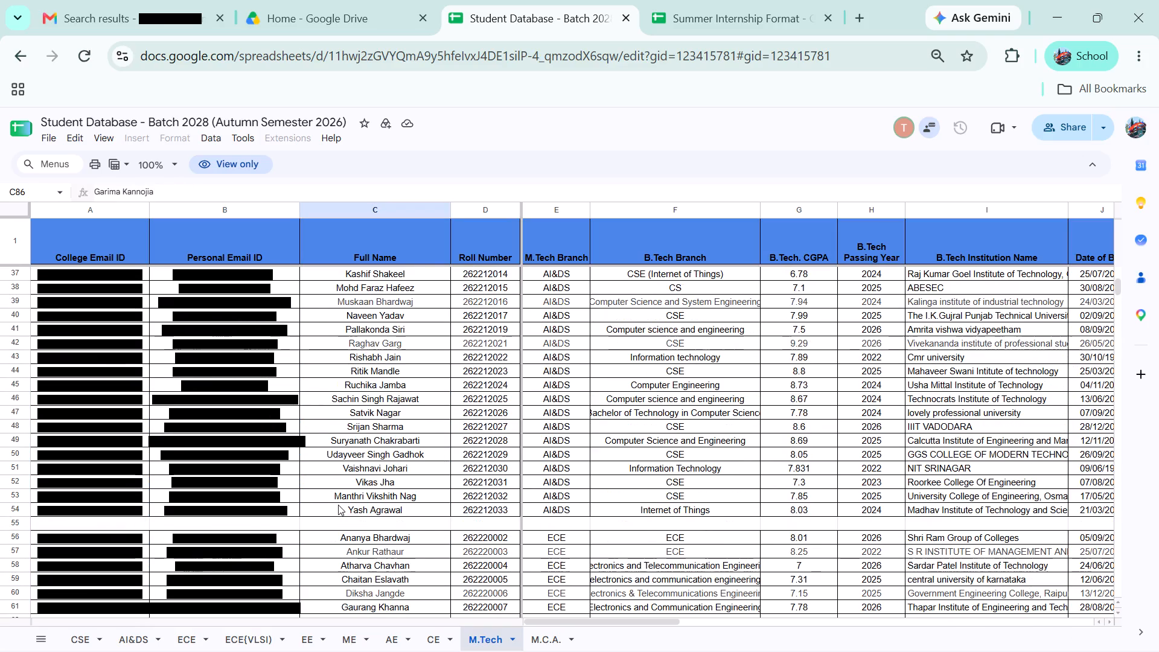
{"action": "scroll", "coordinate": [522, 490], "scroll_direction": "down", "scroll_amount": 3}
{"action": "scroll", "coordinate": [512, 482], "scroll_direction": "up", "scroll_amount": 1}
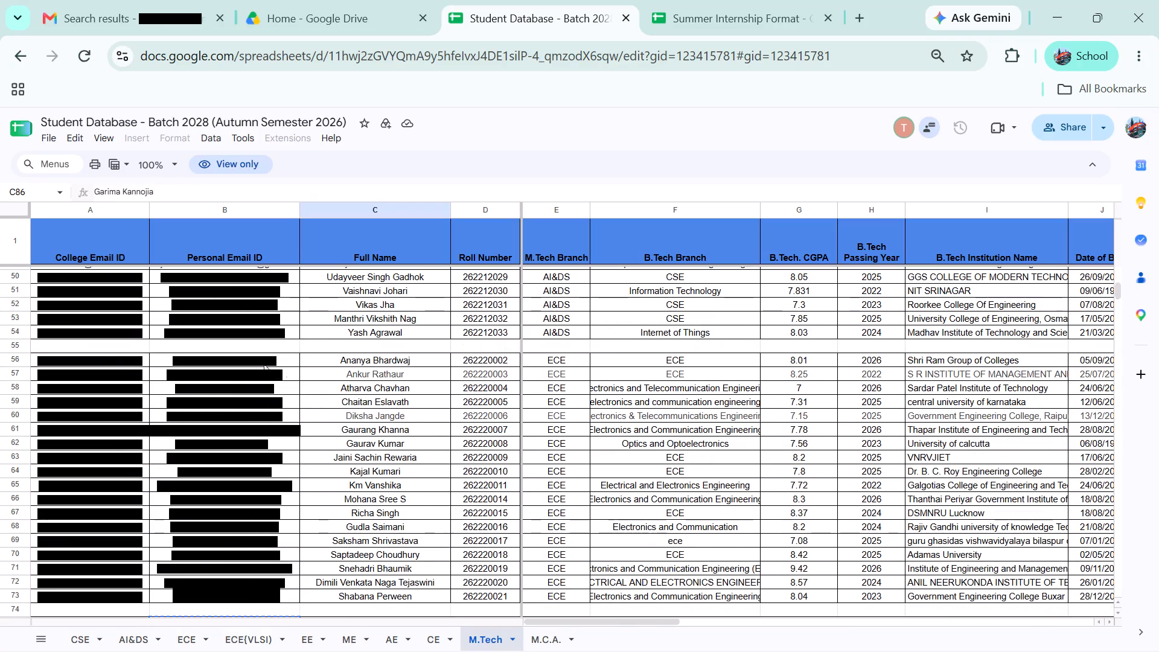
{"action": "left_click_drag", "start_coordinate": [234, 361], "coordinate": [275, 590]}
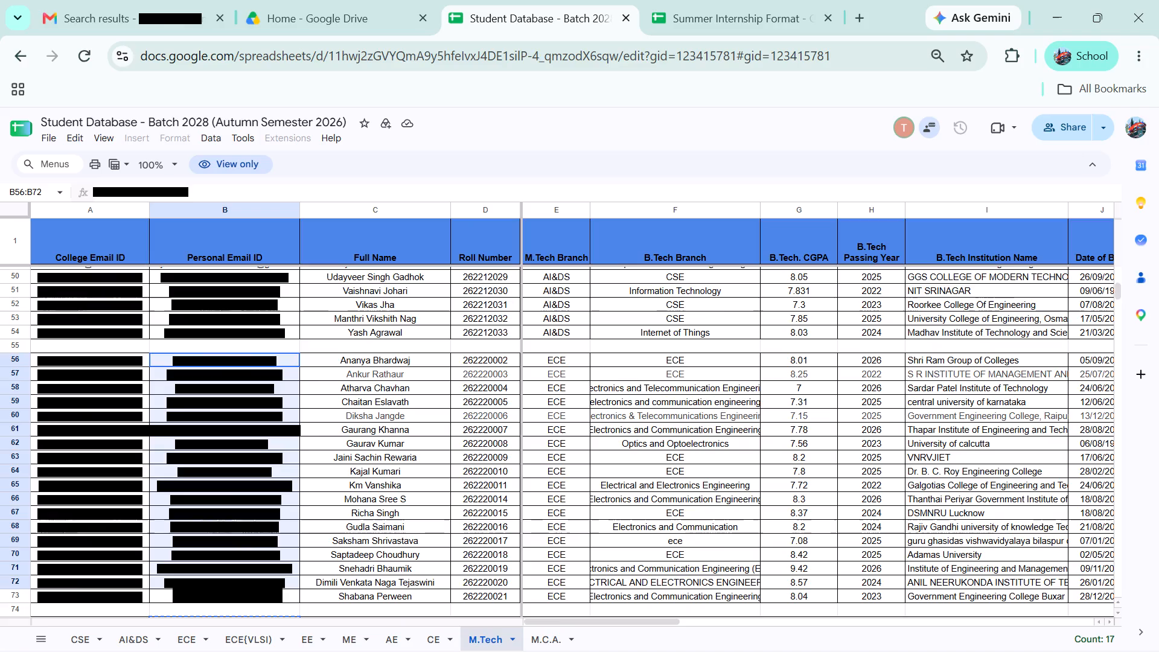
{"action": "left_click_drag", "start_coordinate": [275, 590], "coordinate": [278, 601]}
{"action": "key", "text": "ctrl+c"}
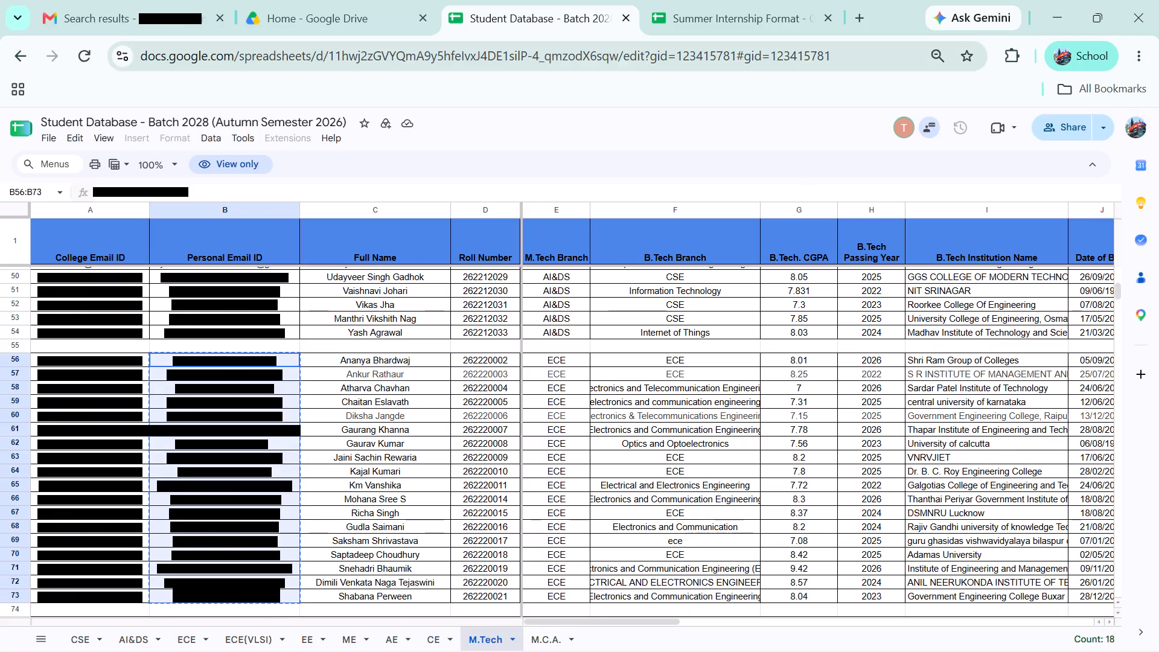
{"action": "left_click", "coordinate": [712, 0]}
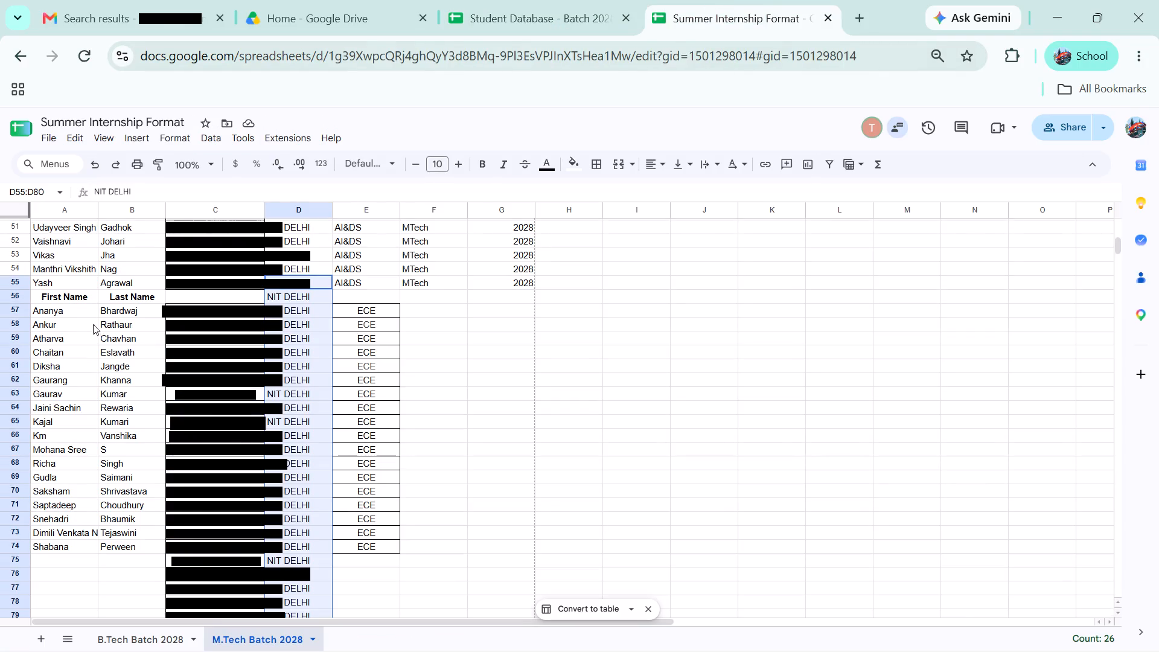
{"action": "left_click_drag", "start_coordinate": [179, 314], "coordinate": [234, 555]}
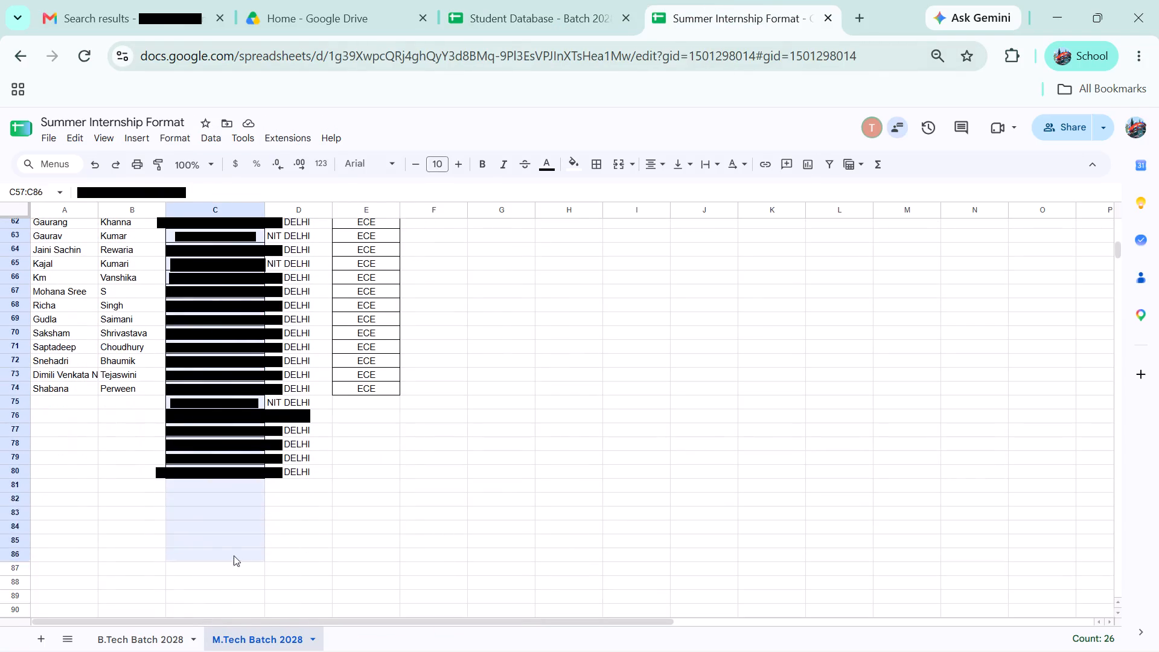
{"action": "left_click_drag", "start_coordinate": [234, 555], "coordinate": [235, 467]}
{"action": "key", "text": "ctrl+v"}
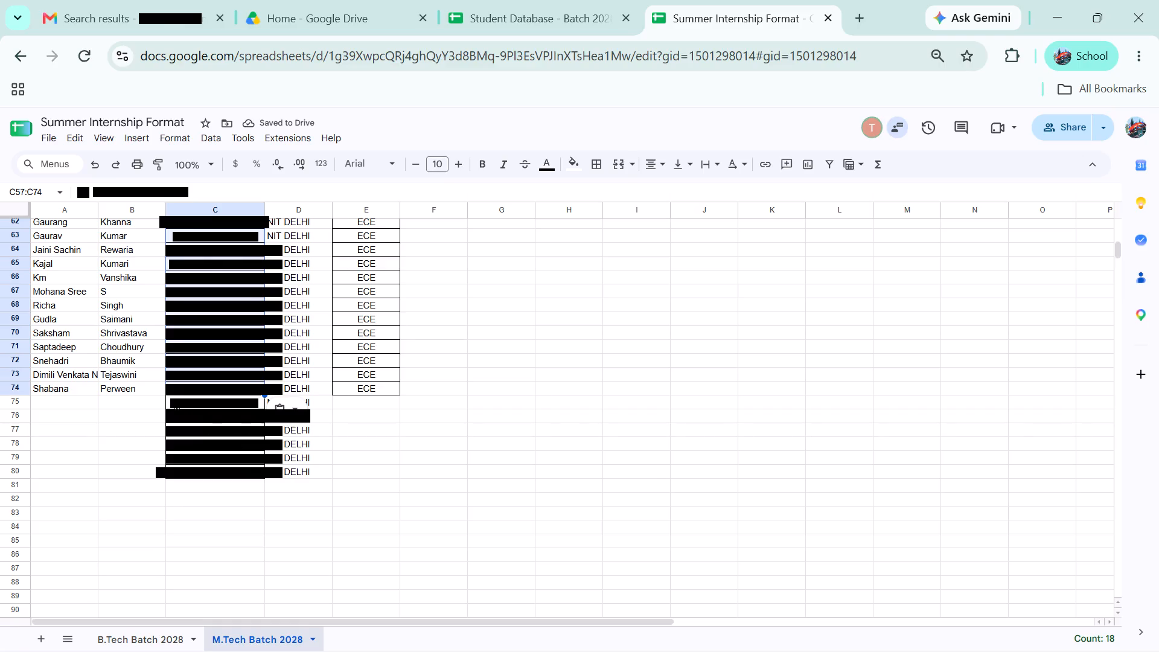
Clear the leftover VLSI email IDs in C75:C80 below the ECE students.
{"action": "left_click_drag", "start_coordinate": [172, 400], "coordinate": [238, 473]}
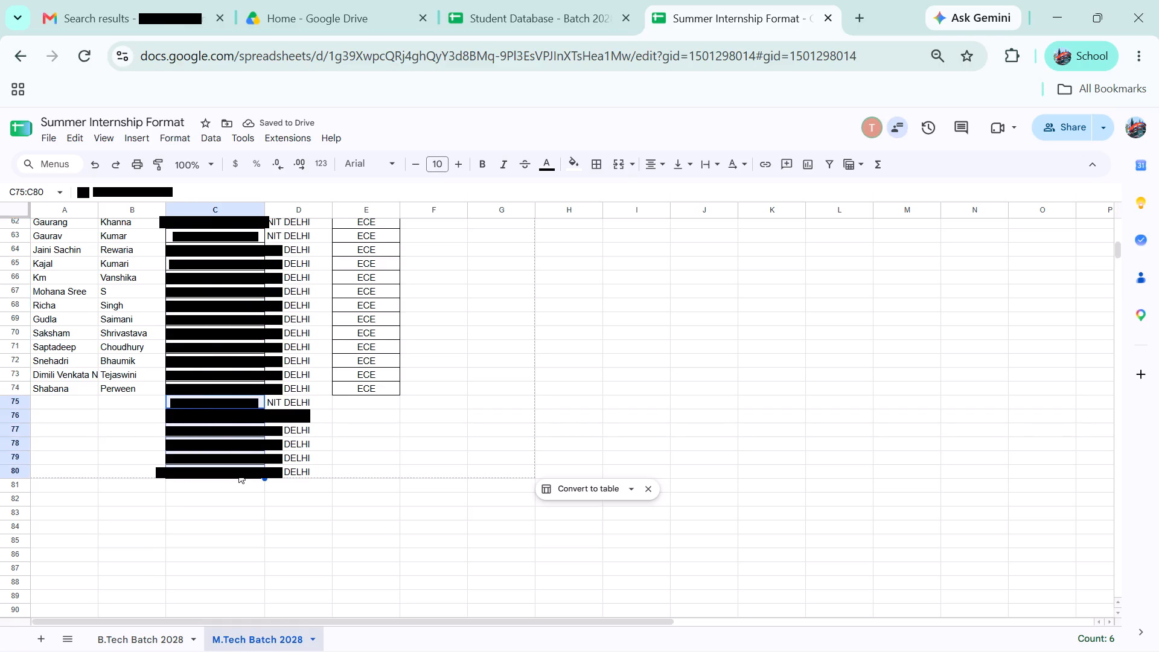
{"action": "key", "text": "BackSpace"}
Clear the email IDs of the ECE students in C57:C74.
{"action": "scroll", "coordinate": [238, 473], "scroll_direction": "up", "scroll_amount": 2}
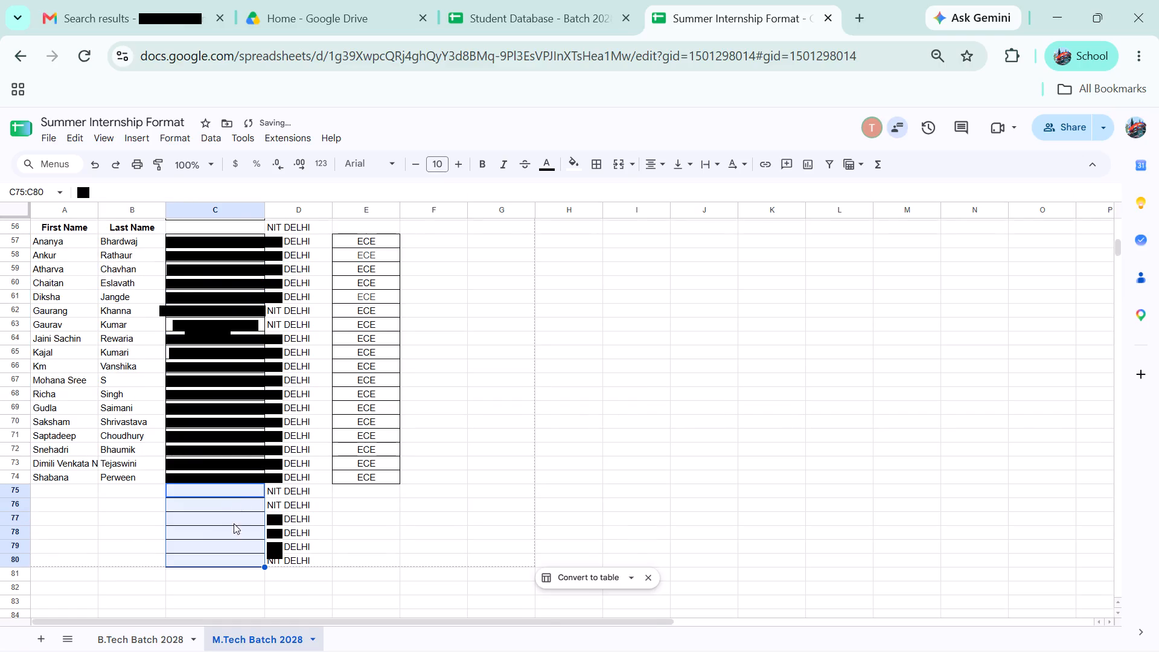
{"action": "left_click_drag", "start_coordinate": [204, 328], "coordinate": [241, 541]}
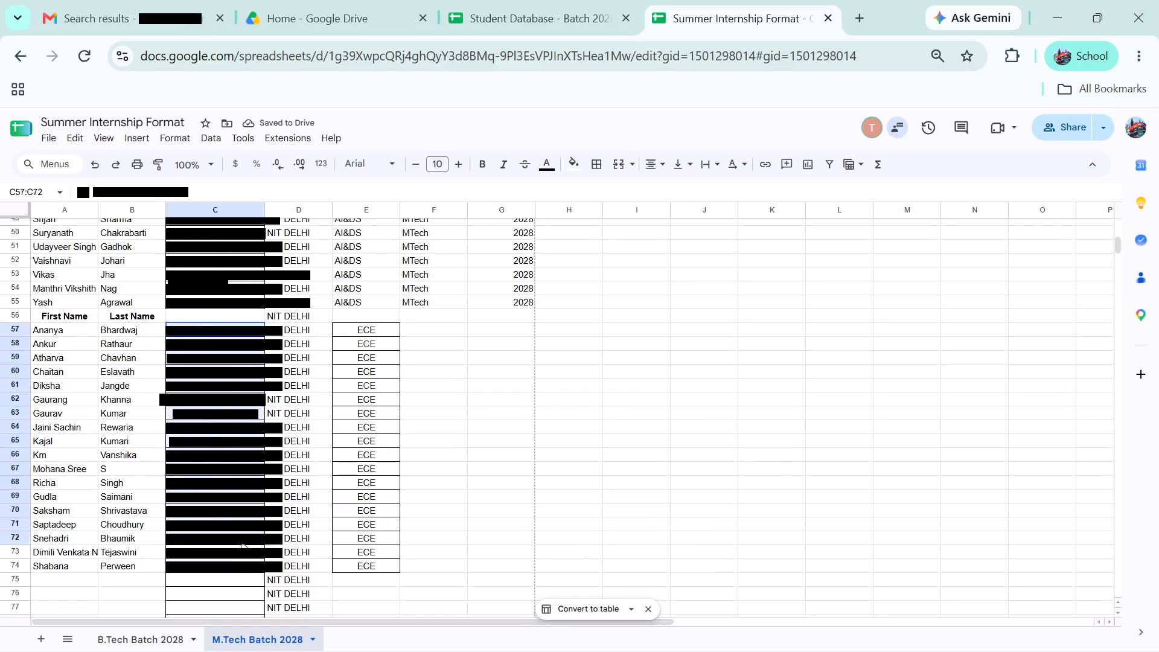
{"action": "left_click_drag", "start_coordinate": [241, 541], "coordinate": [241, 567]}
{"action": "key", "text": "BackSpace"}
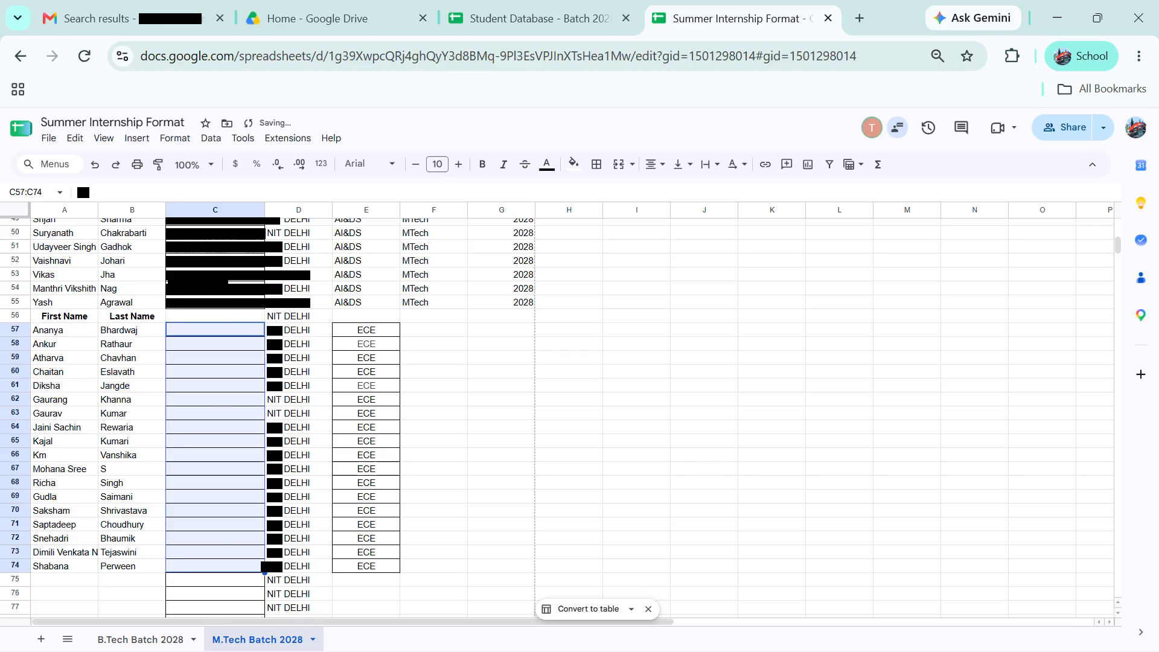
Paste the copied ECE students' personal email IDs into C57:C74 of the M.Tech Batch 2028 sheet.
{"action": "key", "text": "ctrl+v"}
{"action": "left_click", "coordinate": [596, 439]}
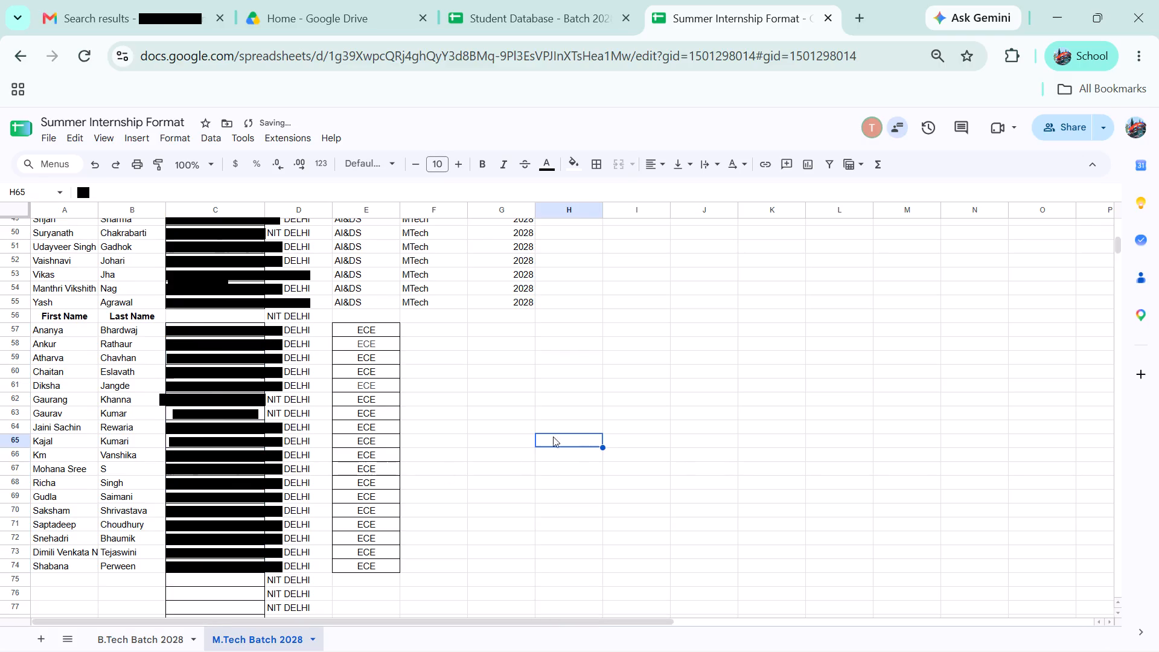
Enter the degree MTech in F57 and the batch 2028 in G57 for the first ECE student.
{"action": "left_click", "coordinate": [429, 325]}
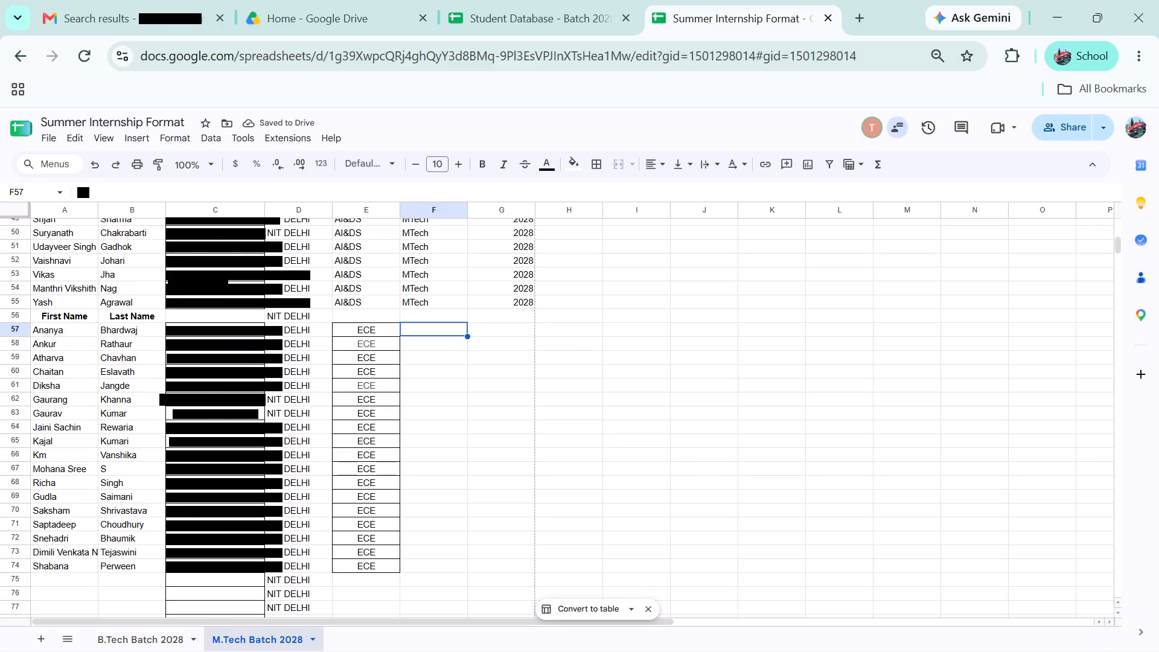
{"action": "type", "text": "MTECH"}
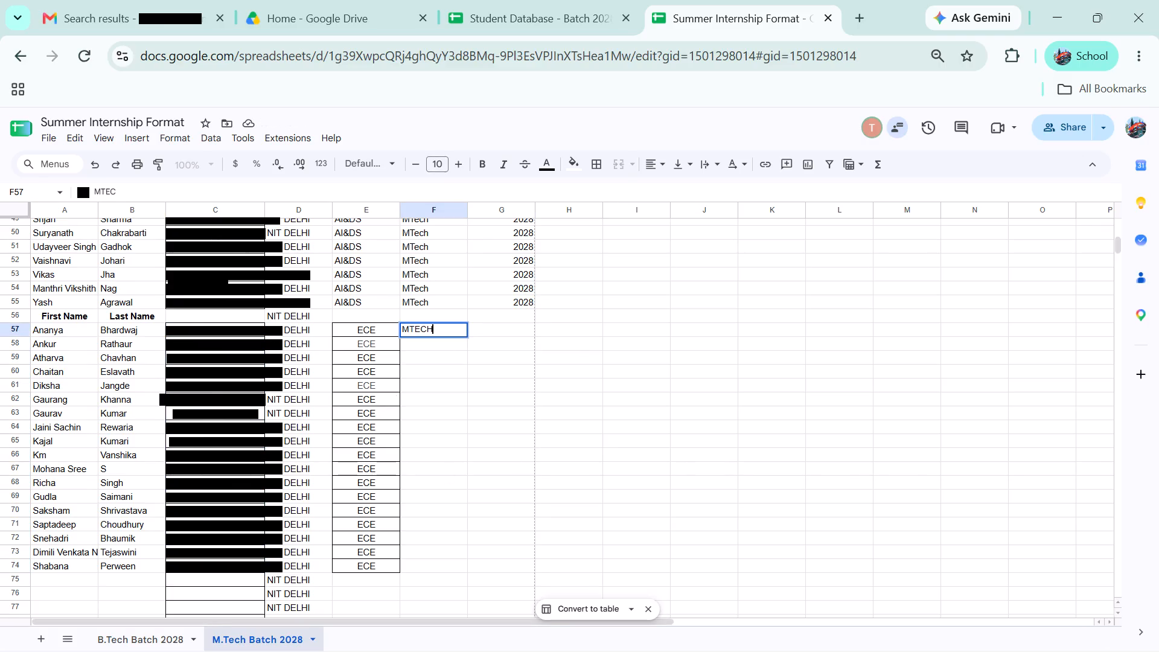
{"action": "key", "text": "BackSpace"}
{"action": "key", "text": "BackSpace"}
{"action": "key", "text": "BackSpace"}
{"action": "type", "text": "ech"}
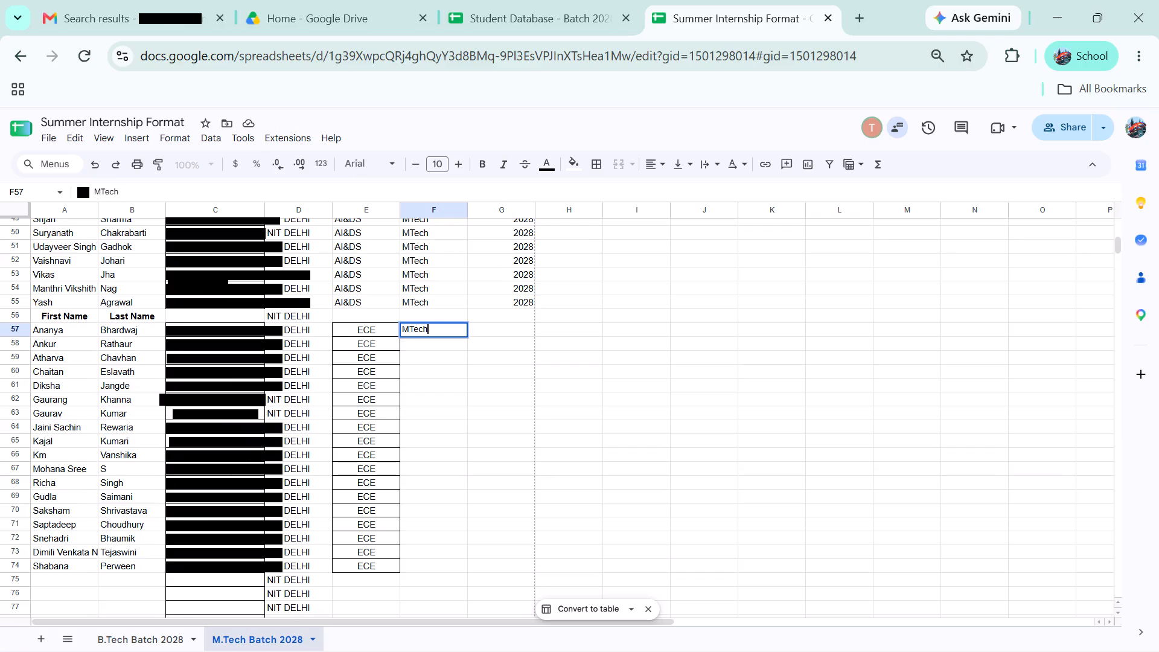
{"action": "left_click", "coordinate": [491, 327]}
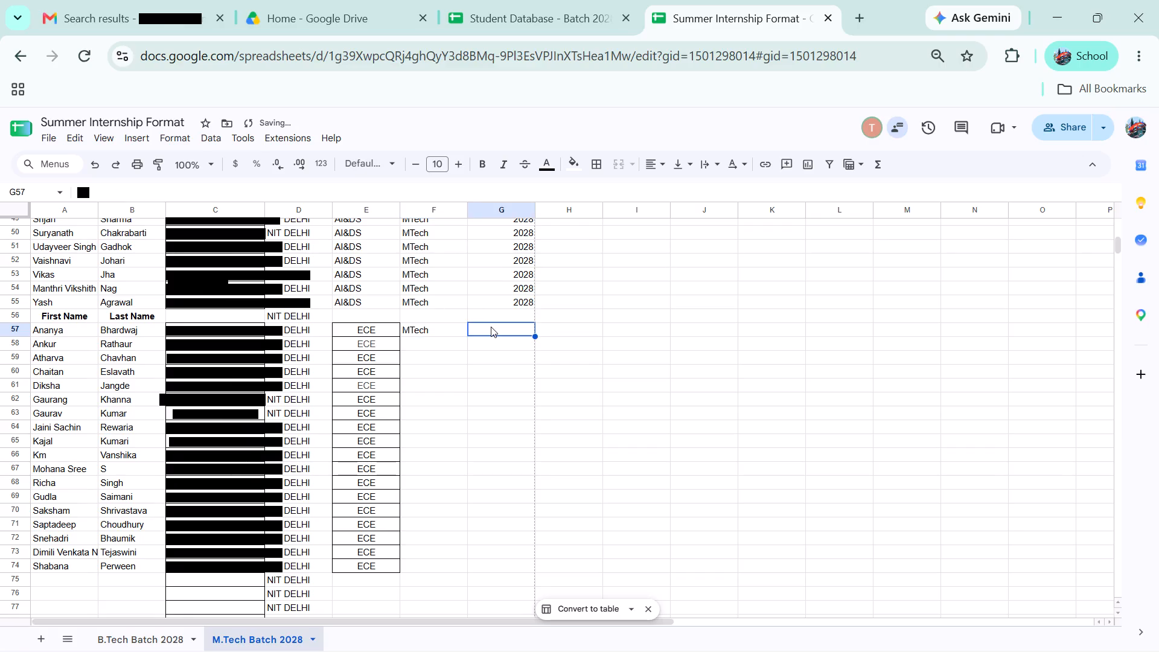
{"action": "type", "text": "2028"}
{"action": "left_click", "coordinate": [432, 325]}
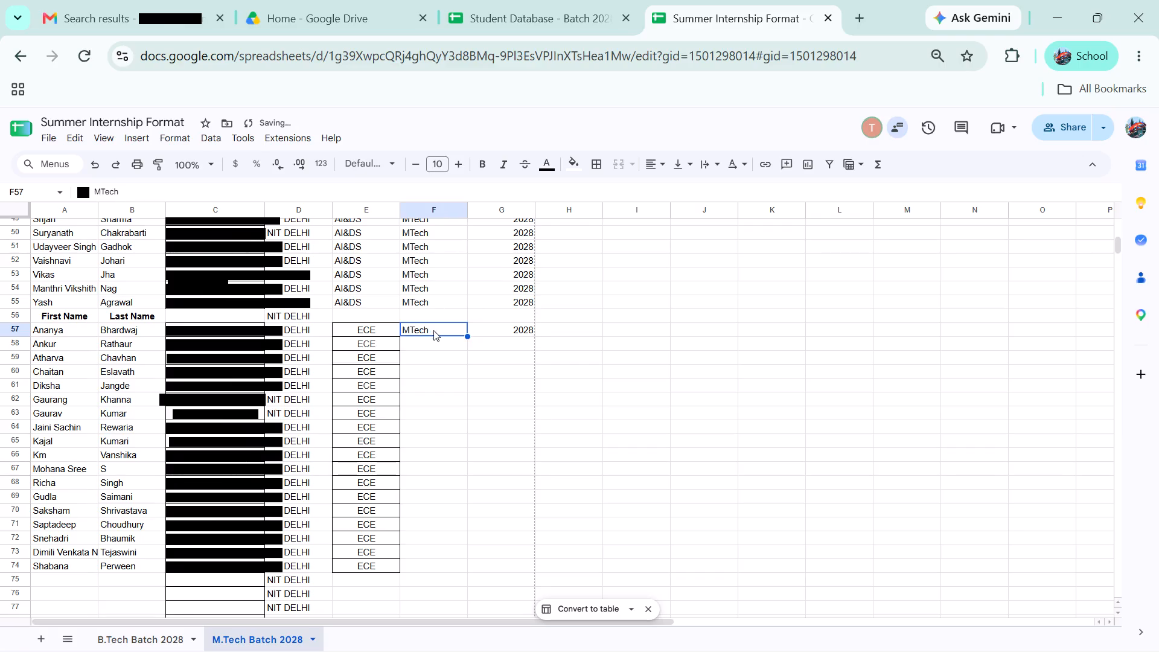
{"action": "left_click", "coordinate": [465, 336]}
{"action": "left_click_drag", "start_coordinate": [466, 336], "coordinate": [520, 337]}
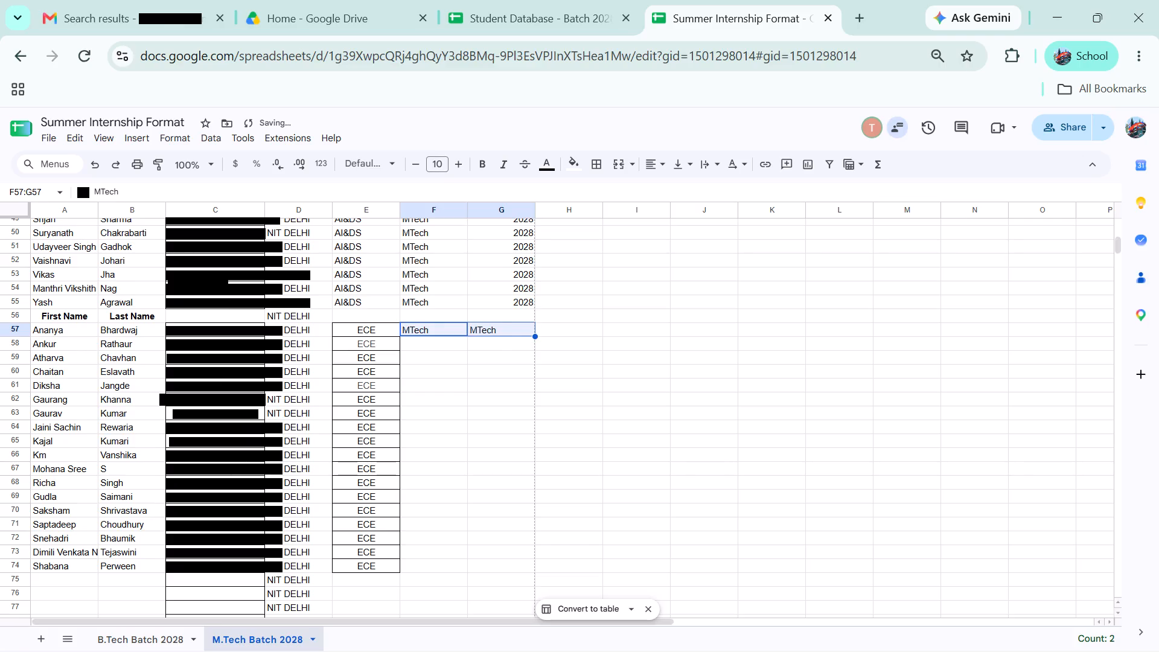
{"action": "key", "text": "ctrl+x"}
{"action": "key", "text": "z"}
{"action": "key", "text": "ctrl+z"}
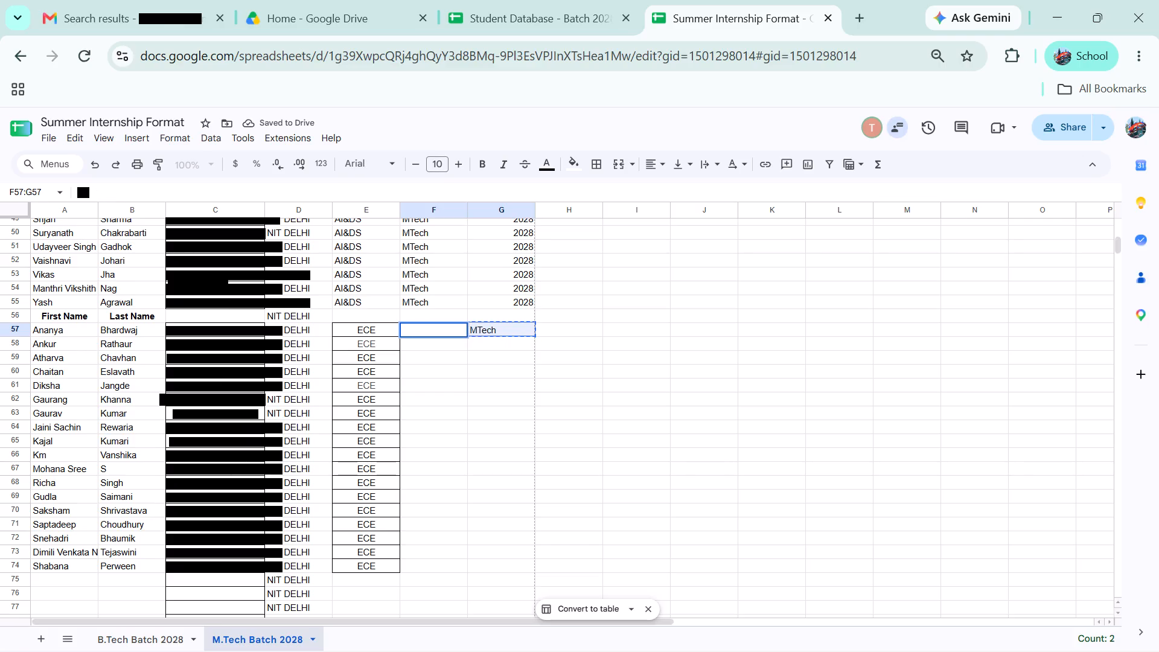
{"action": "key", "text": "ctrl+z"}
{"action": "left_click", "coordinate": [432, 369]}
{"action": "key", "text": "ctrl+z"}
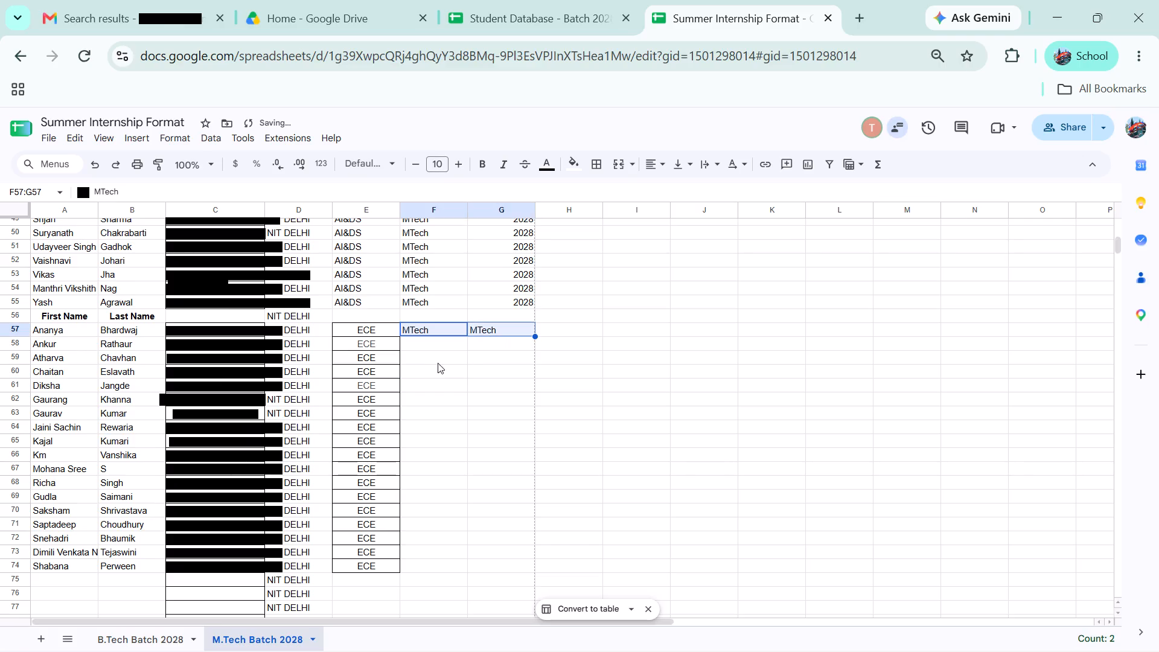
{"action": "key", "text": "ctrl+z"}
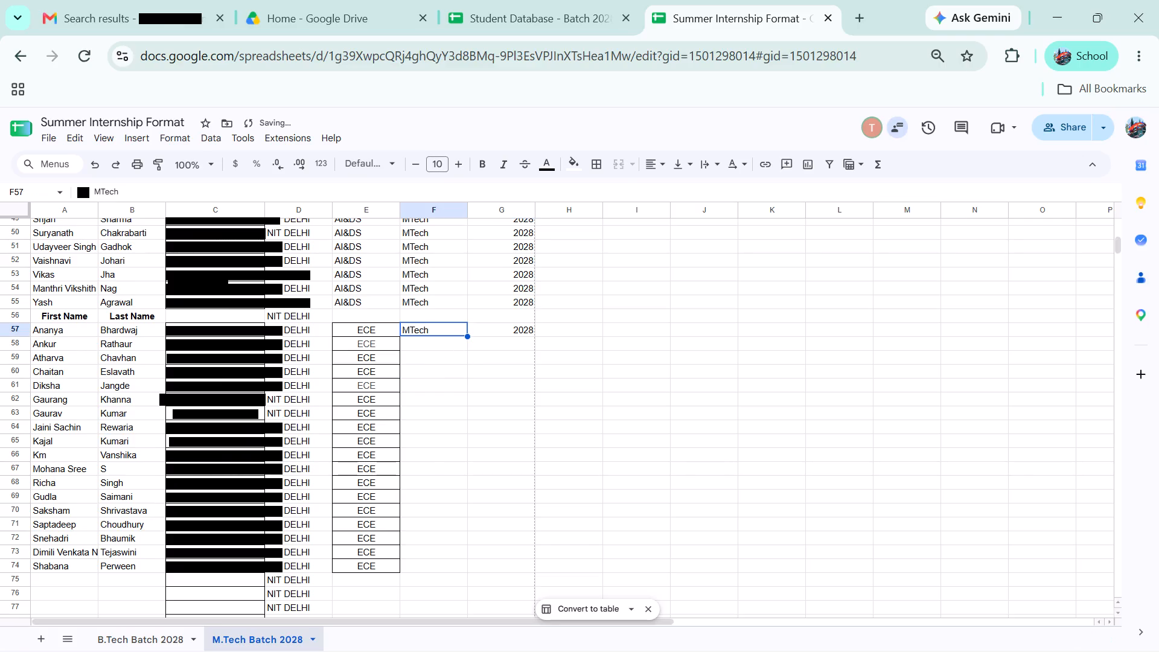
Fill the MTech degree and 2028 batch from F57:G57 down through row 74 for all ECE students.
{"action": "left_click", "coordinate": [446, 358]}
{"action": "left_click_drag", "start_coordinate": [447, 330], "coordinate": [525, 329]}
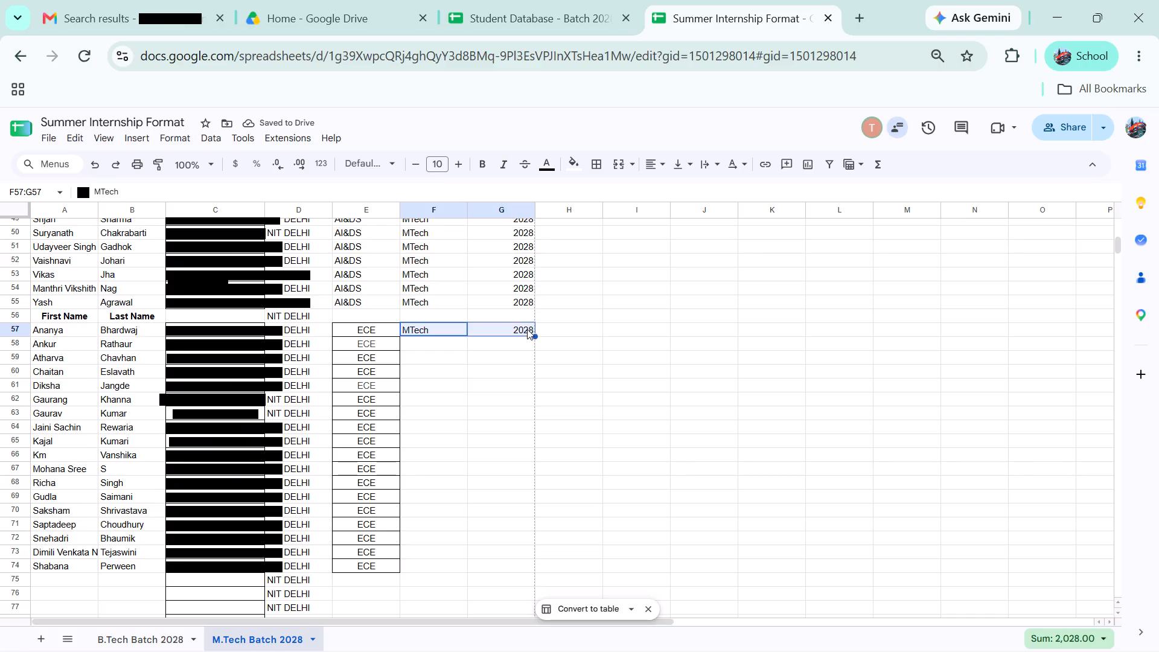
{"action": "left_click_drag", "start_coordinate": [534, 334], "coordinate": [522, 567]}
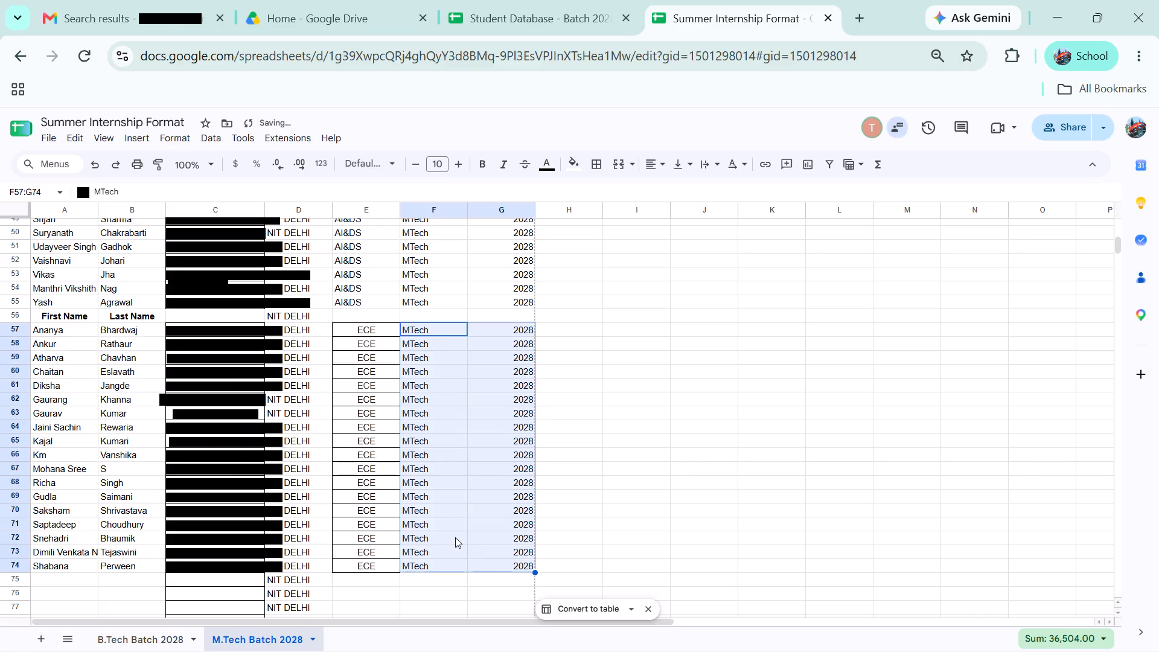
{"action": "left_click", "coordinate": [217, 575]}
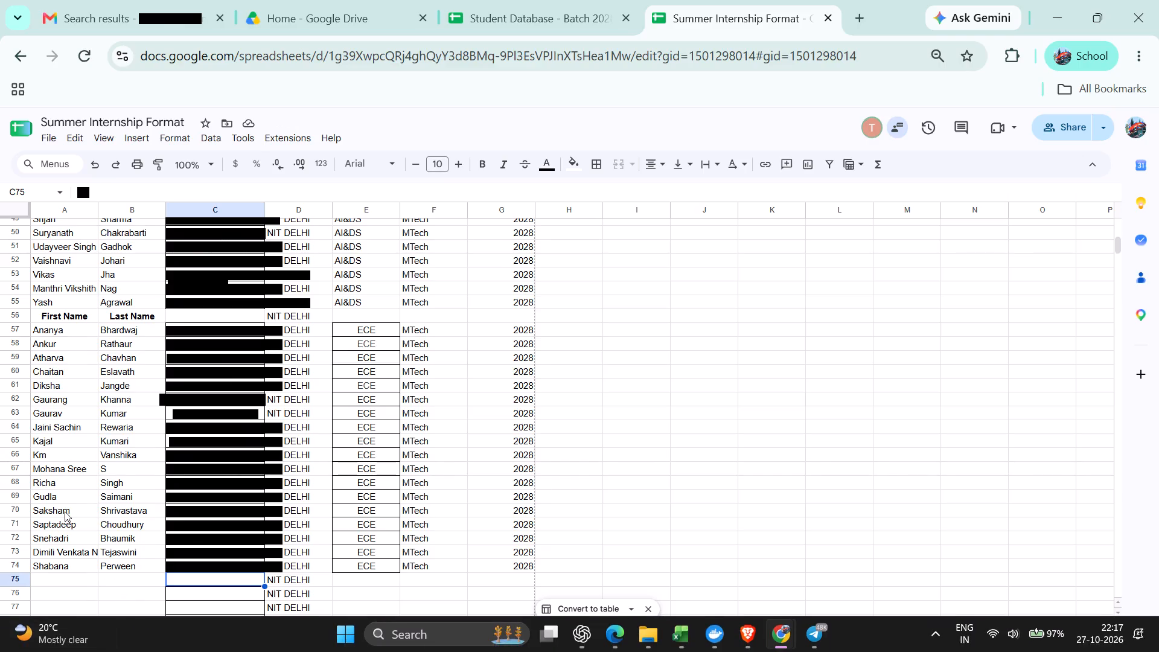
Review who has access to Summer Internship Format in its sharing settings, then close them.
{"action": "scroll", "coordinate": [369, 473], "scroll_direction": "down", "scroll_amount": 2}
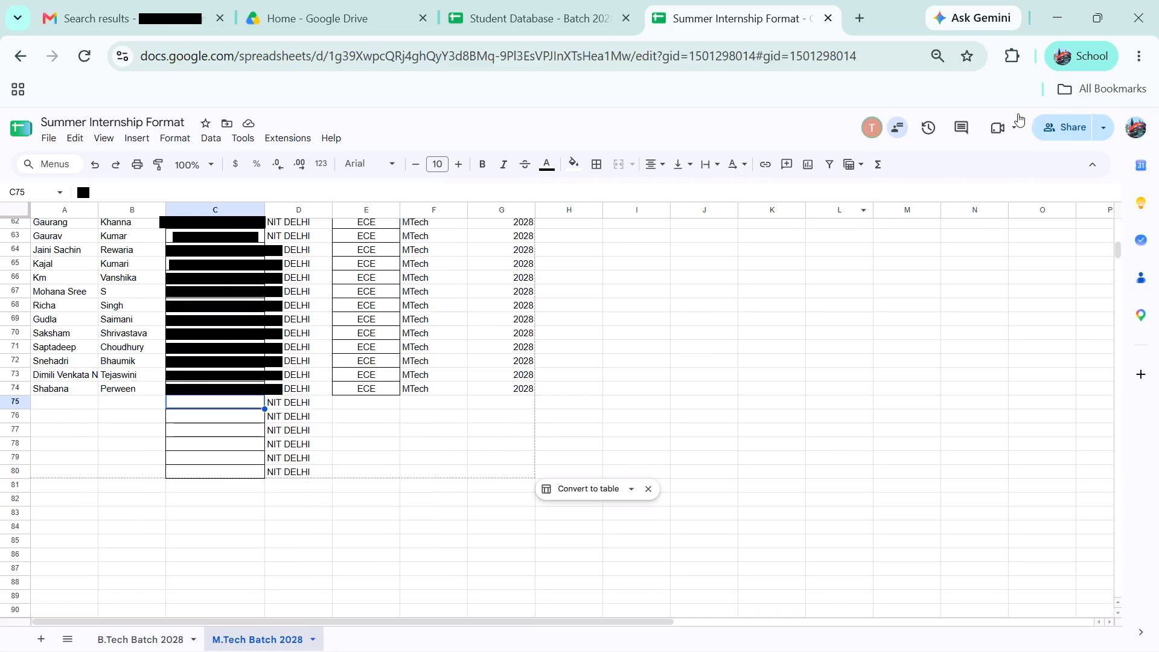
{"action": "left_click", "coordinate": [1061, 135]}
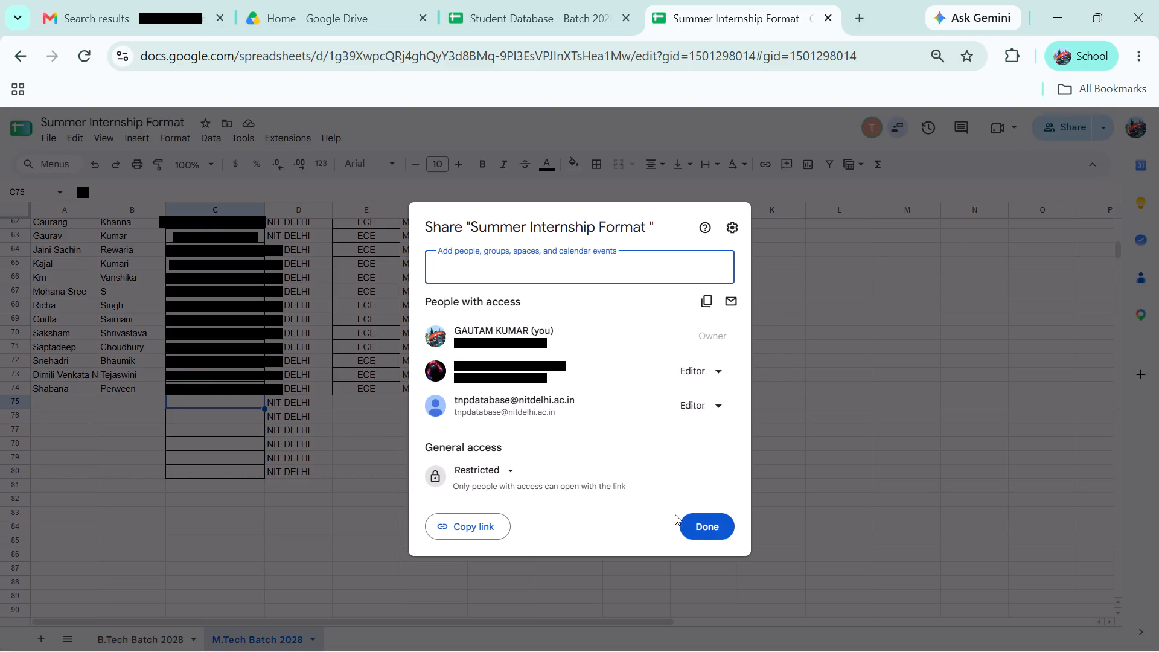
{"action": "left_click", "coordinate": [700, 533]}
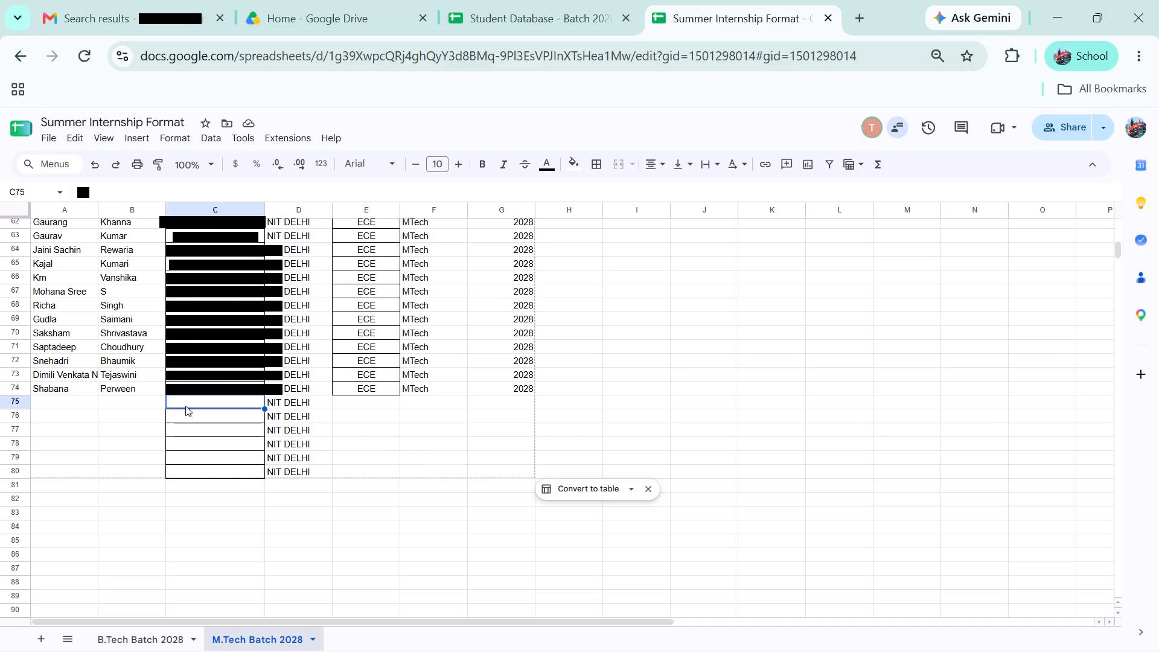
Clear the leftover NIT DELHI college entries in D75:D80 below the ECE students.
{"action": "left_click_drag", "start_coordinate": [270, 398], "coordinate": [302, 473]}
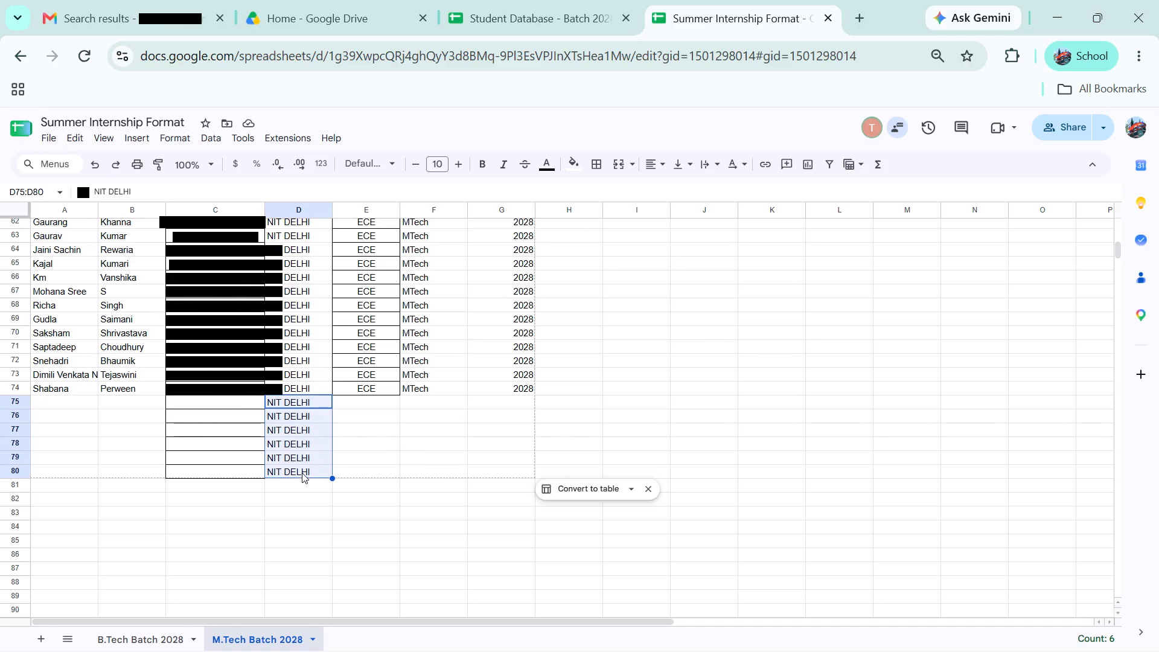
{"action": "key", "text": "BackSpace"}
{"action": "left_click", "coordinate": [322, 471]}
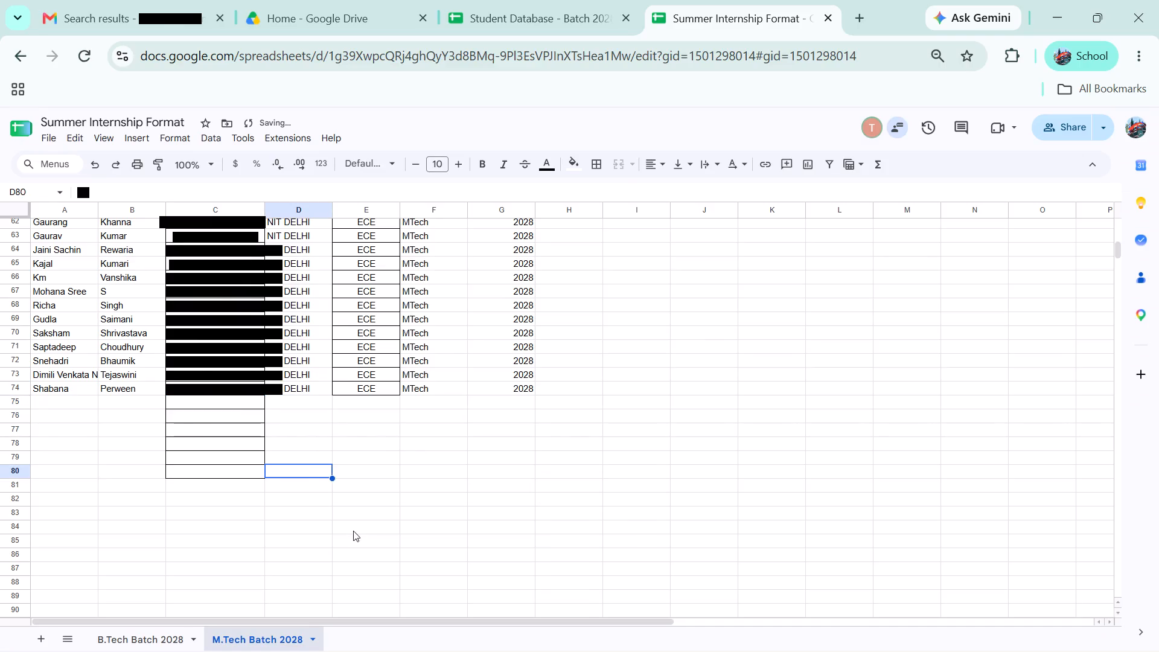
Look over the CSE, AI&DS and ECE student rows of the M.Tech Batch 2028 sheet.
{"action": "scroll", "coordinate": [323, 596], "scroll_direction": "down", "scroll_amount": 2}
{"action": "scroll", "coordinate": [323, 596], "scroll_direction": "up", "scroll_amount": 11}
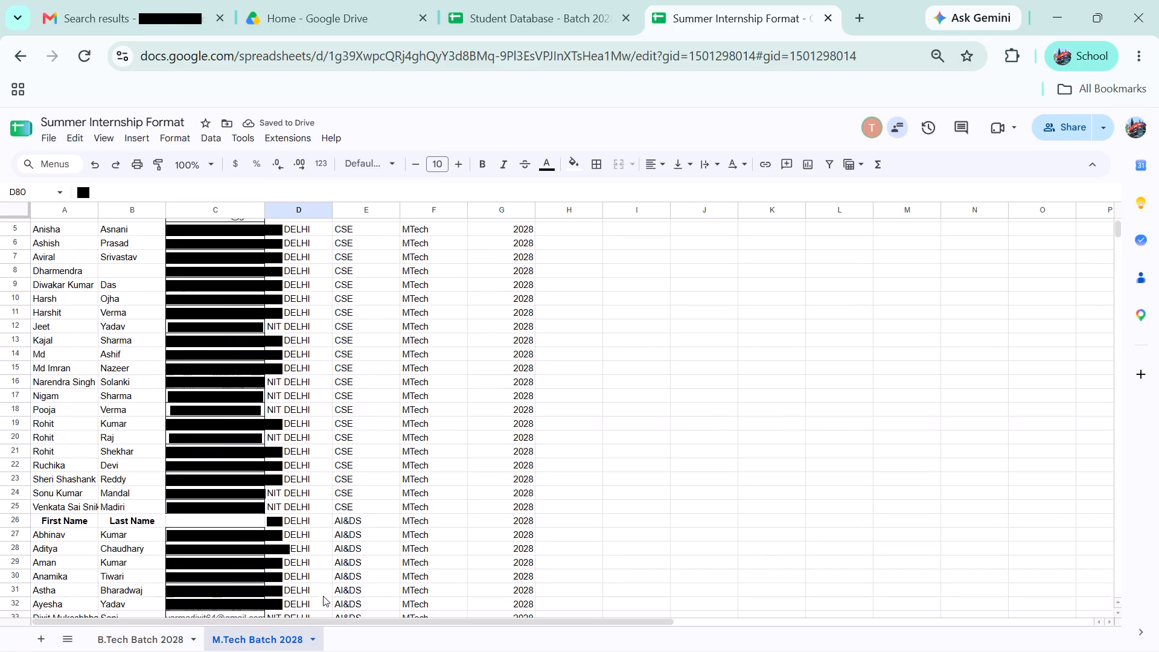
{"action": "scroll", "coordinate": [323, 596], "scroll_direction": "up", "scroll_amount": 7}
{"action": "scroll", "coordinate": [323, 596], "scroll_direction": "down", "scroll_amount": 10}
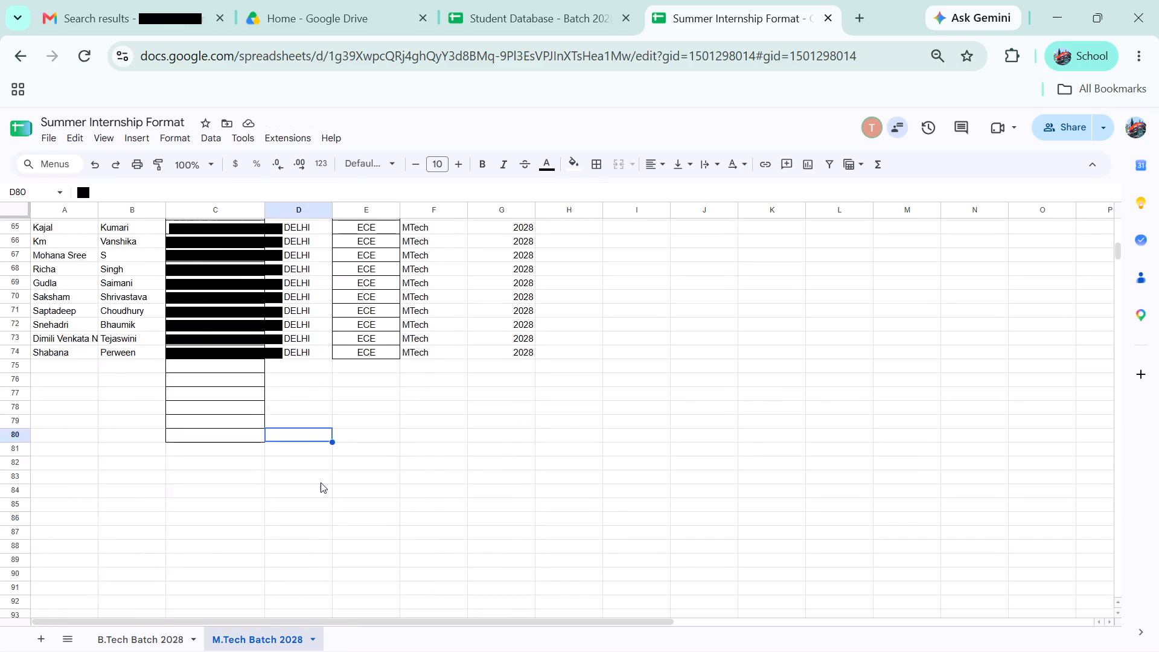
{"action": "scroll", "coordinate": [321, 482], "scroll_direction": "up", "scroll_amount": 9}
{"action": "scroll", "coordinate": [323, 515], "scroll_direction": "down", "scroll_amount": 8}
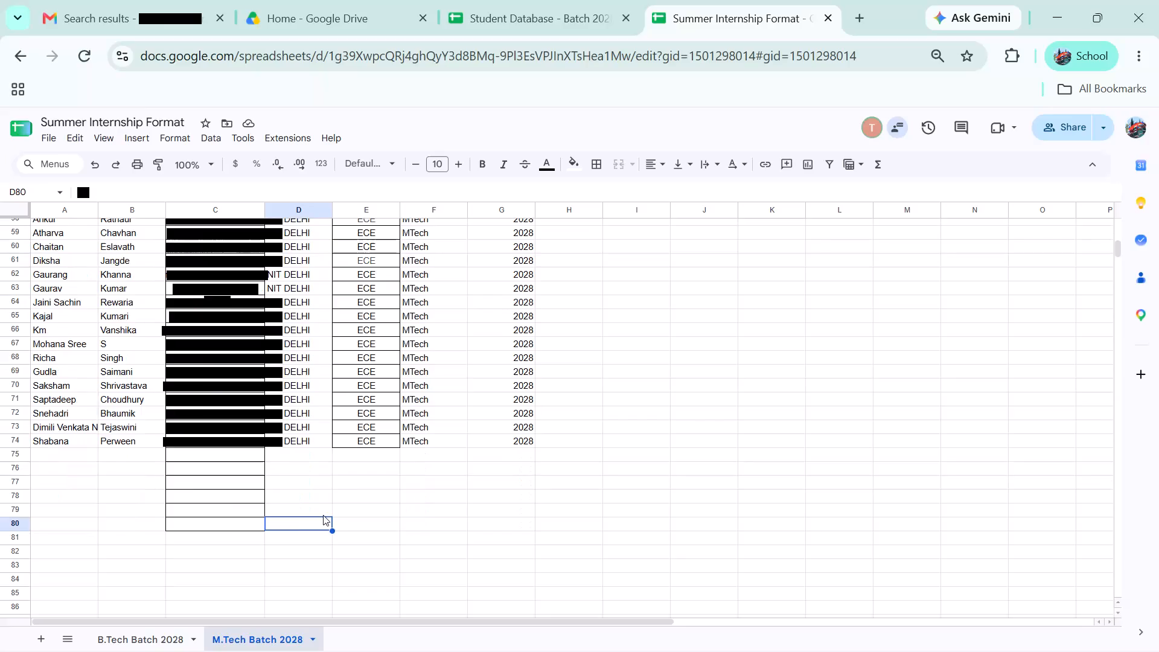
{"action": "scroll", "coordinate": [323, 515], "scroll_direction": "up", "scroll_amount": 2}
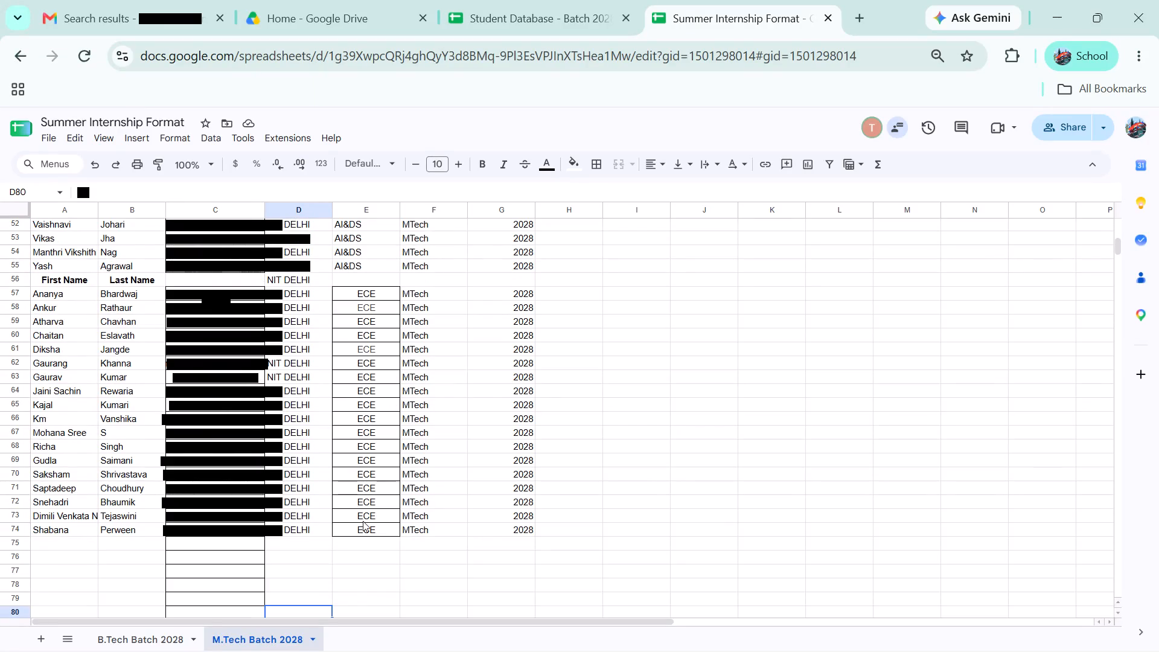
{"action": "scroll", "coordinate": [363, 521], "scroll_direction": "down", "scroll_amount": 2}
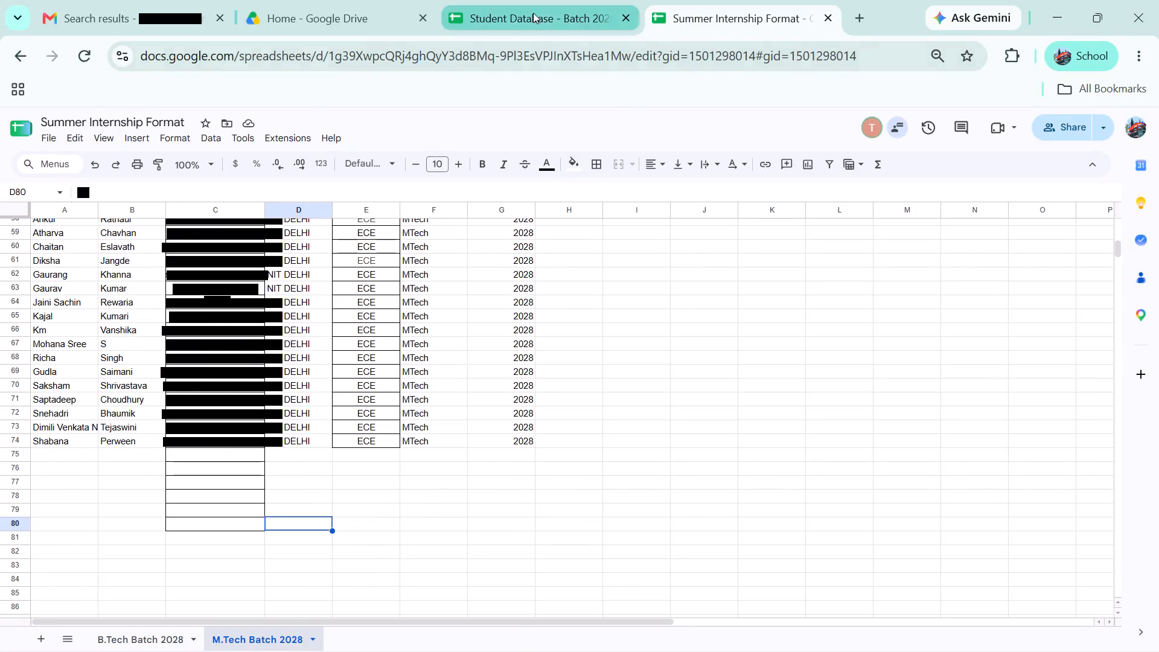
{"action": "left_click", "coordinate": [533, 13]}
{"action": "left_click", "coordinate": [362, 371]}
{"action": "scroll", "coordinate": [397, 418], "scroll_direction": "down", "scroll_amount": 2}
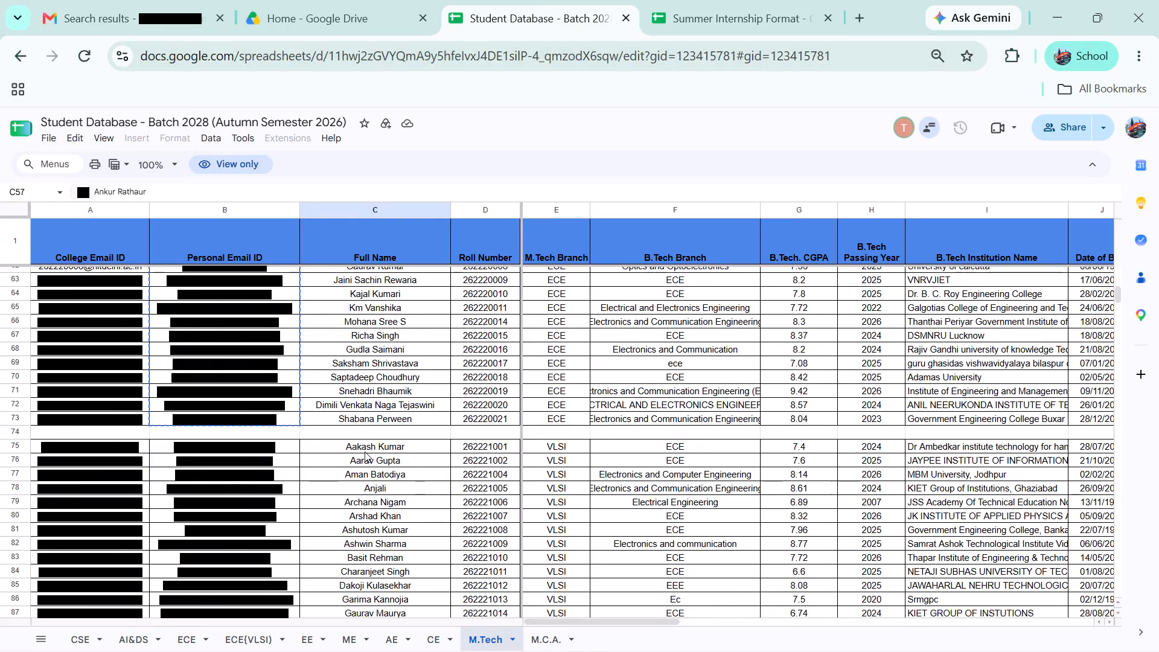
{"action": "left_click_drag", "start_coordinate": [365, 450], "coordinate": [395, 514]}
{"action": "key", "text": "ctrl+c"}
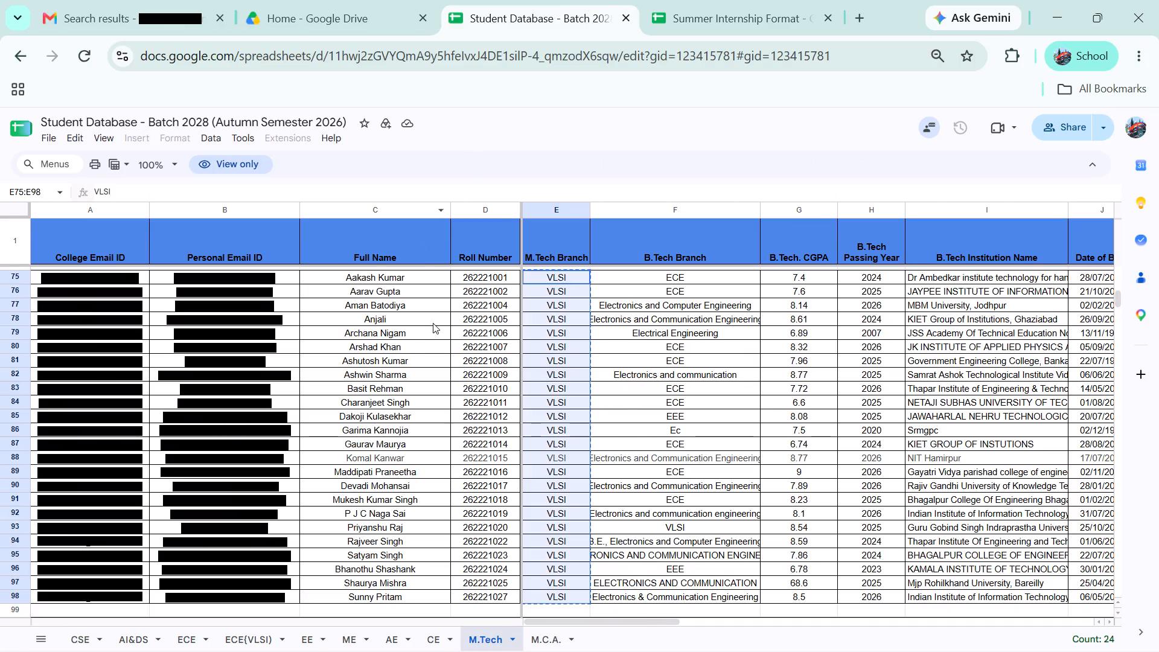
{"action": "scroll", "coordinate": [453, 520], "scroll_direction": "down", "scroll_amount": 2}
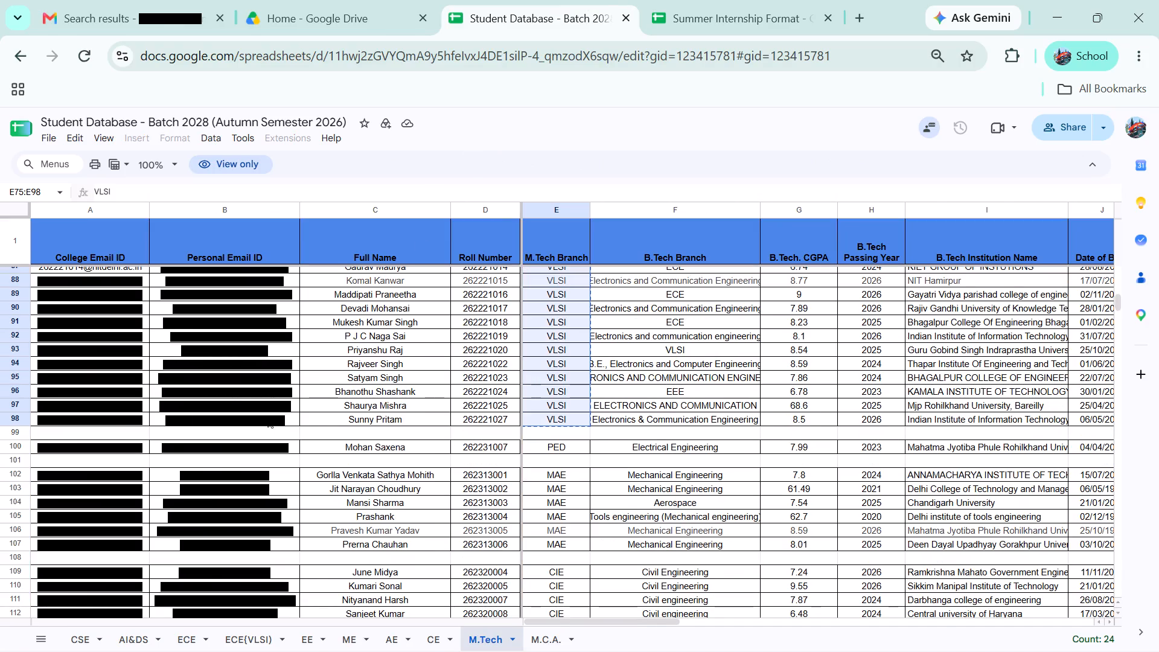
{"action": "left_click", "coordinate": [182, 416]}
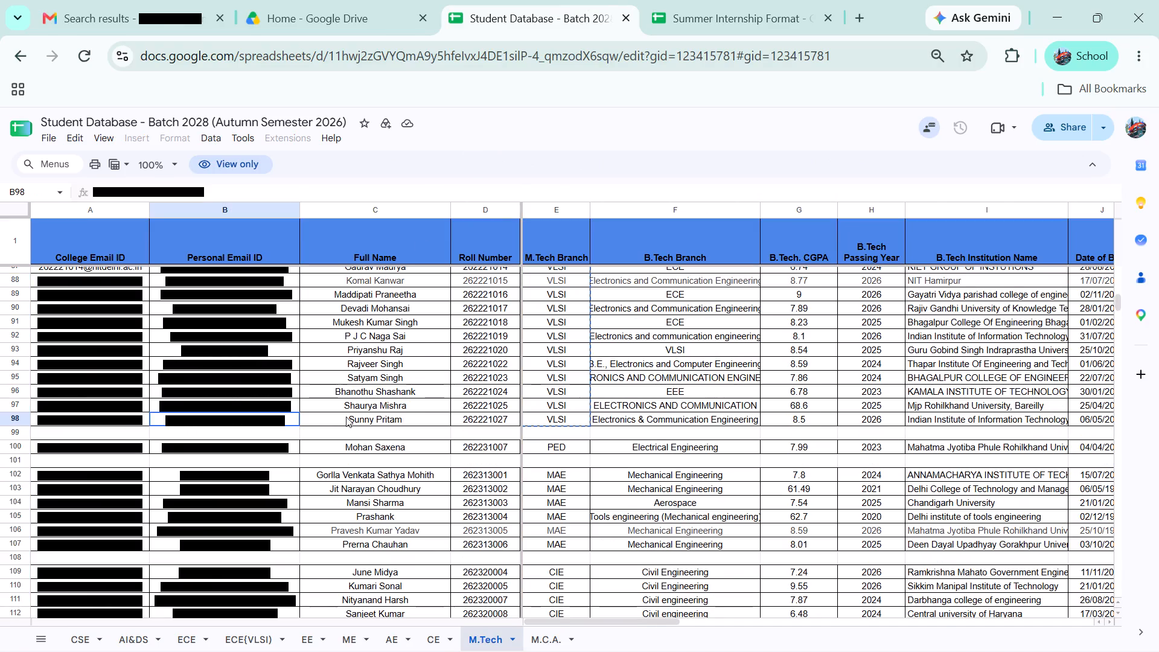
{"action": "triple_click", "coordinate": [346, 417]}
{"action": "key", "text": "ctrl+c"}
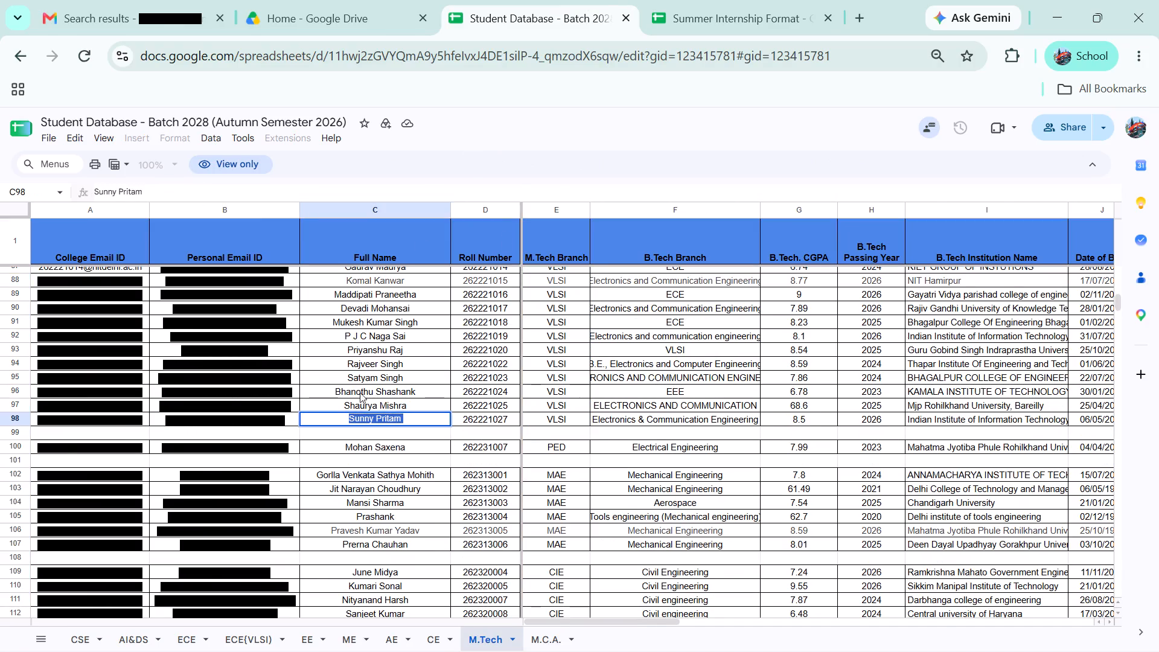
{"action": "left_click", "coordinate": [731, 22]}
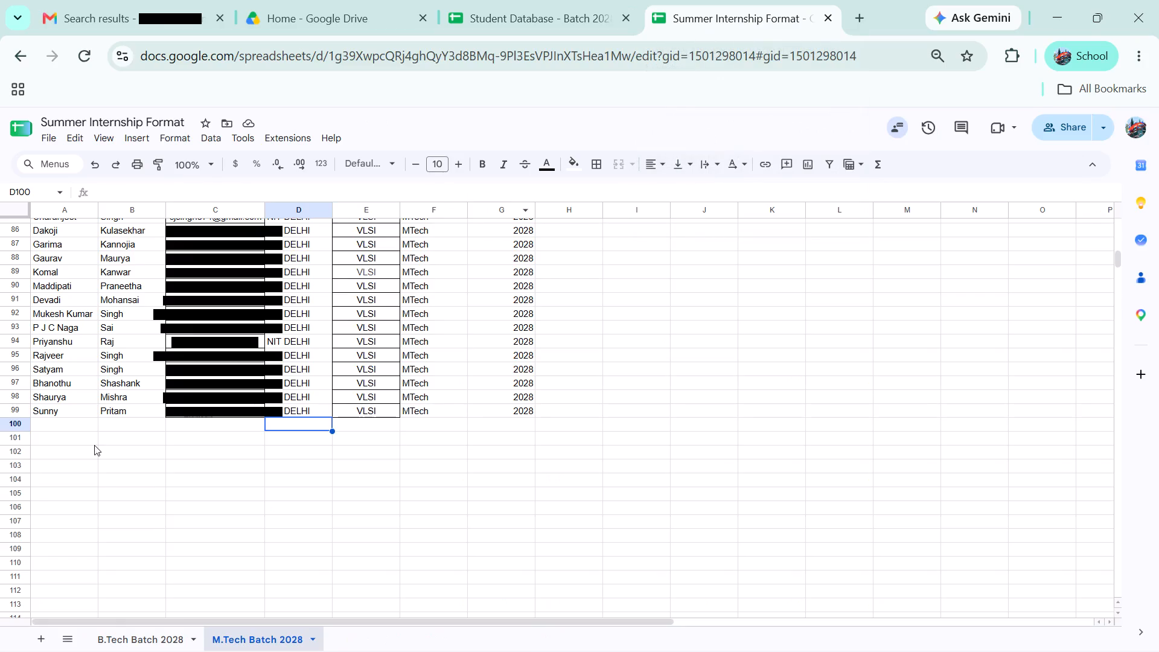
Copy the PED student's full name from C100 of the Student Database into A101 of the M.Tech Batch 2028 sheet.
{"action": "left_click", "coordinate": [522, 1]}
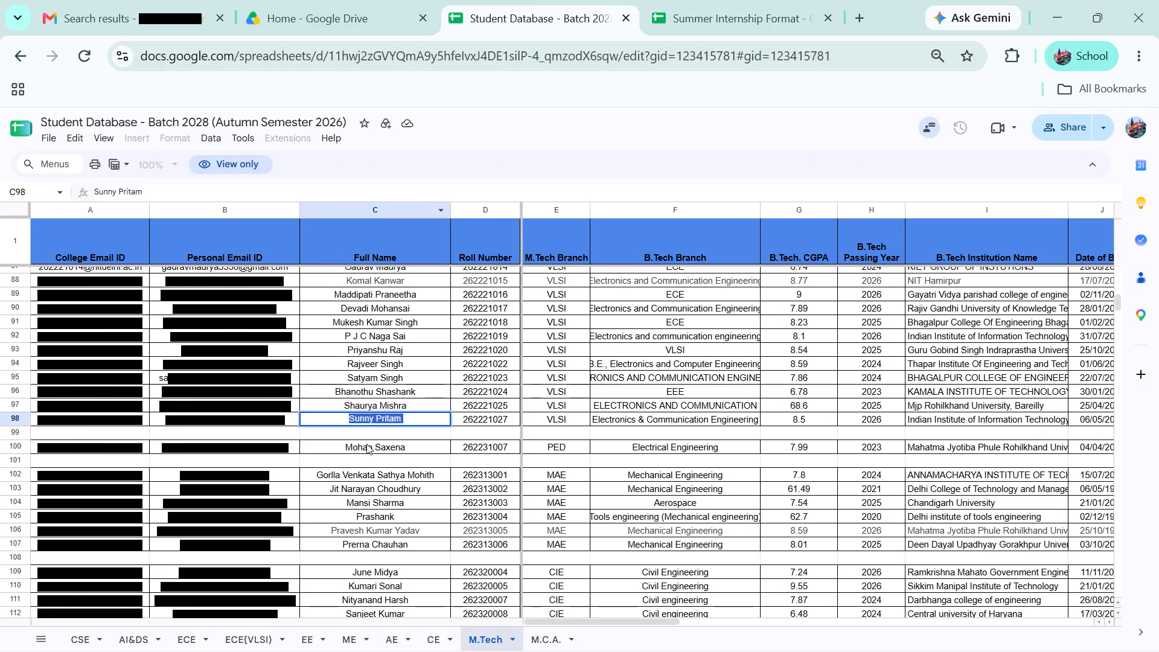
{"action": "triple_click", "coordinate": [366, 444]}
{"action": "key", "text": "ctrl+c"}
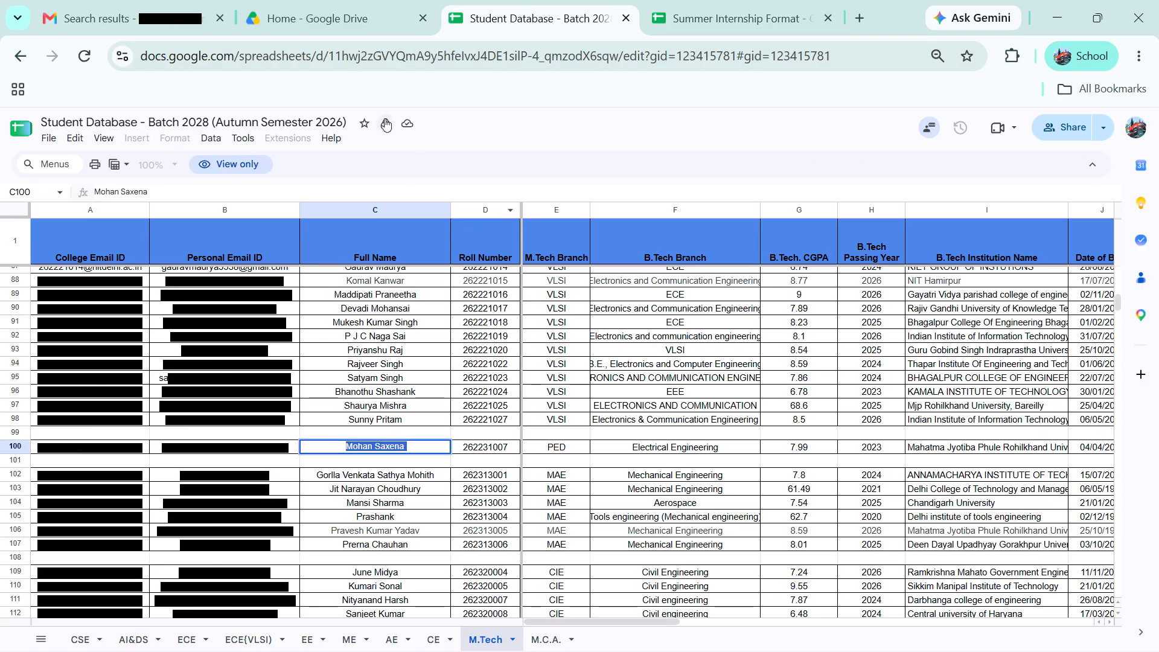
{"action": "left_click", "coordinate": [686, 16]}
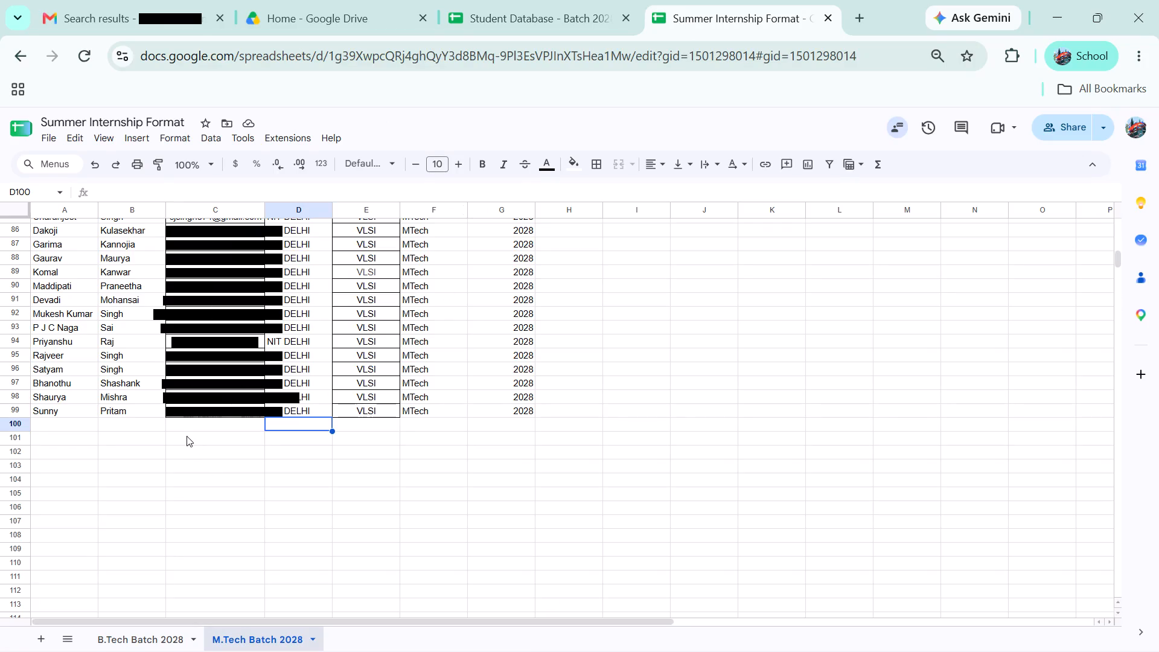
{"action": "left_click", "coordinate": [187, 436]}
{"action": "key", "text": "ctrl+v"}
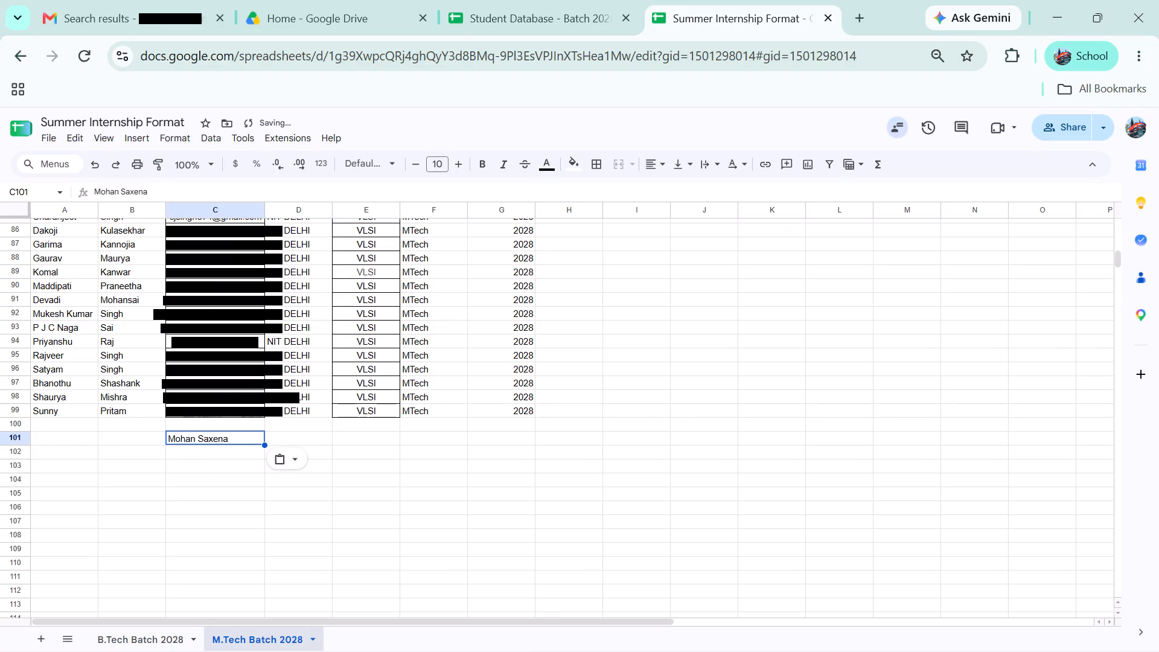
{"action": "triple_click", "coordinate": [195, 439]}
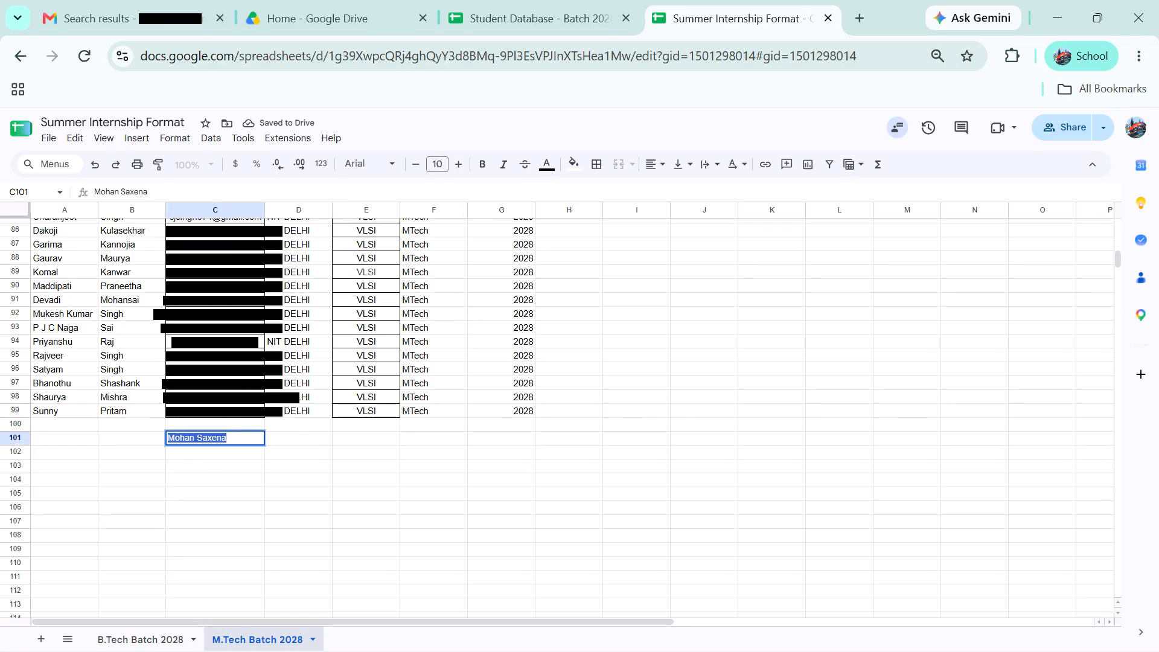
{"action": "key", "text": "ctrl+c"}
{"action": "key", "text": "BackSpace"}
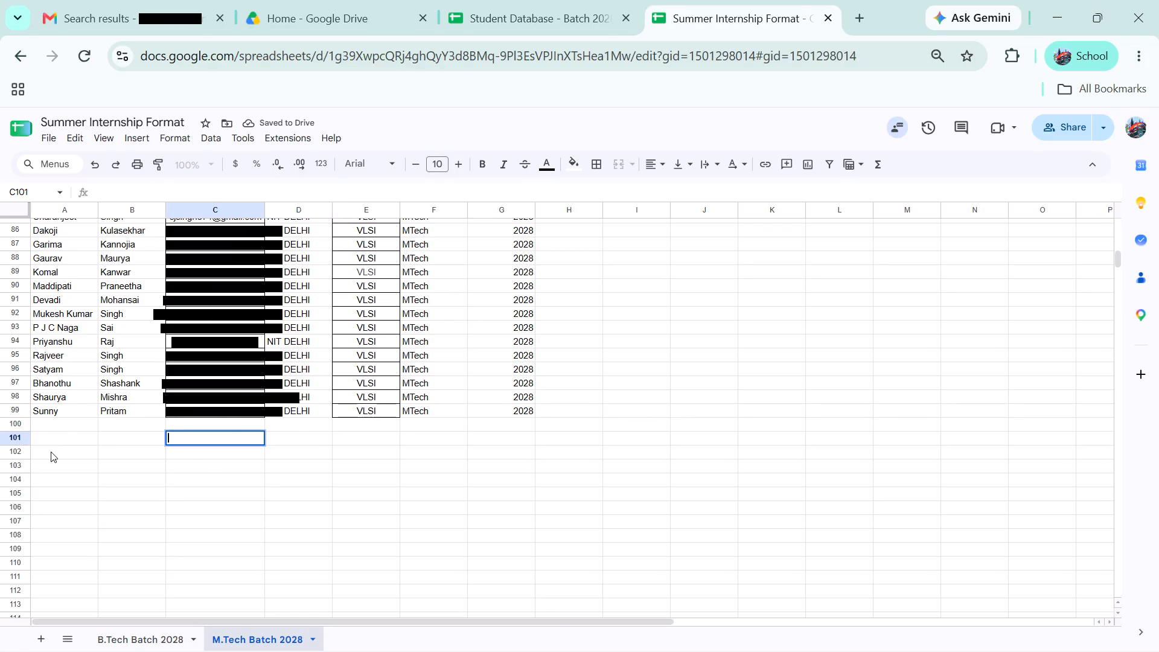
{"action": "left_click", "coordinate": [50, 441]}
{"action": "key", "text": "ctrl+v"}
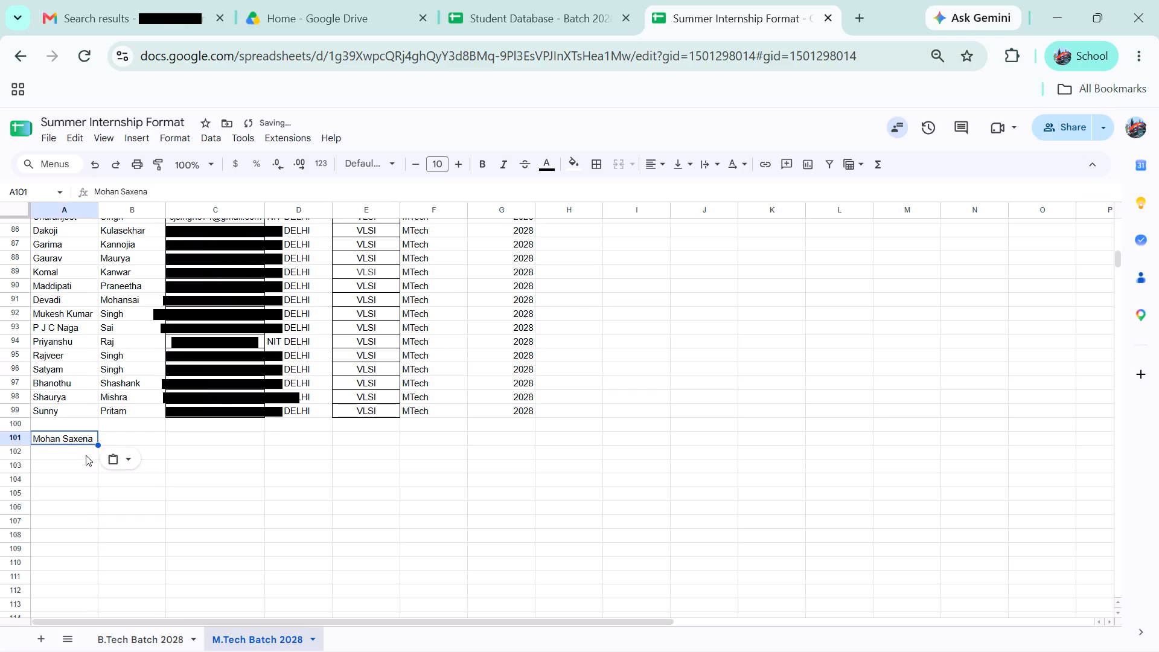
Enter the PED student's last name in B101 of the M.Tech Batch 2028 sheet.
{"action": "left_click", "coordinate": [120, 438]}
{"action": "type", "text": "Saxe"}
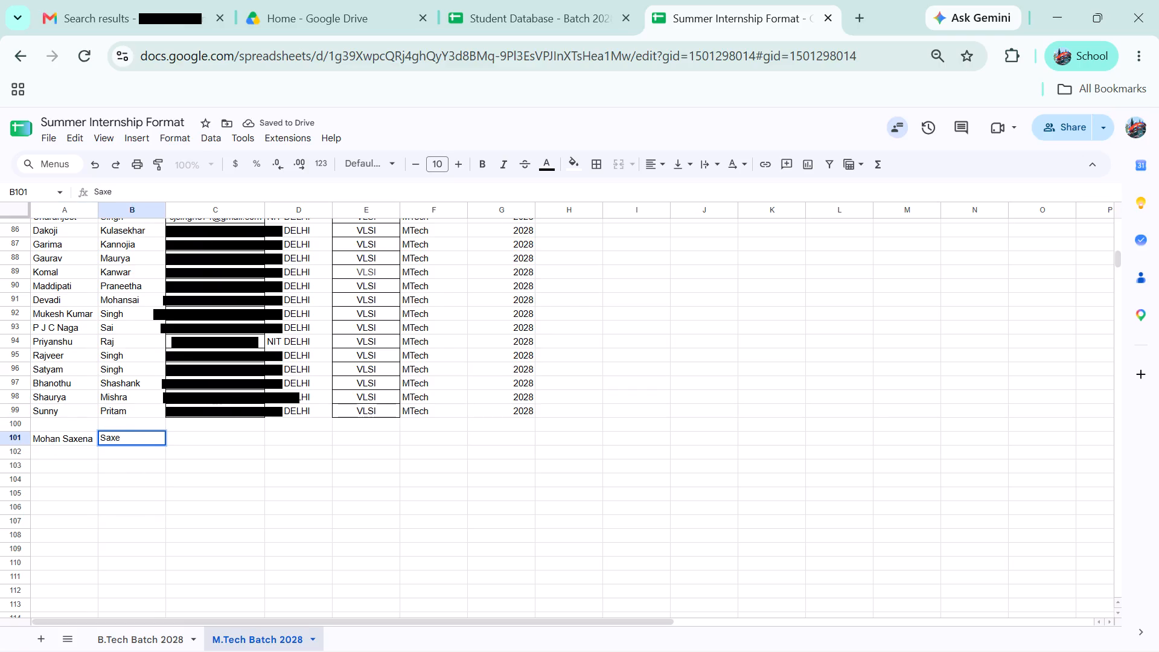
Finish the PED student's last name in B101 and trim A101 to the first name only.
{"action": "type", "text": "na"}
{"action": "double_click", "coordinate": [78, 436]}
{"action": "key", "text": "BackSpace"}
{"action": "key", "text": "BackSpace"}
{"action": "key", "text": "BackSpace"}
{"action": "key", "text": "BackSpace"}
{"action": "key", "text": "BackSpace"}
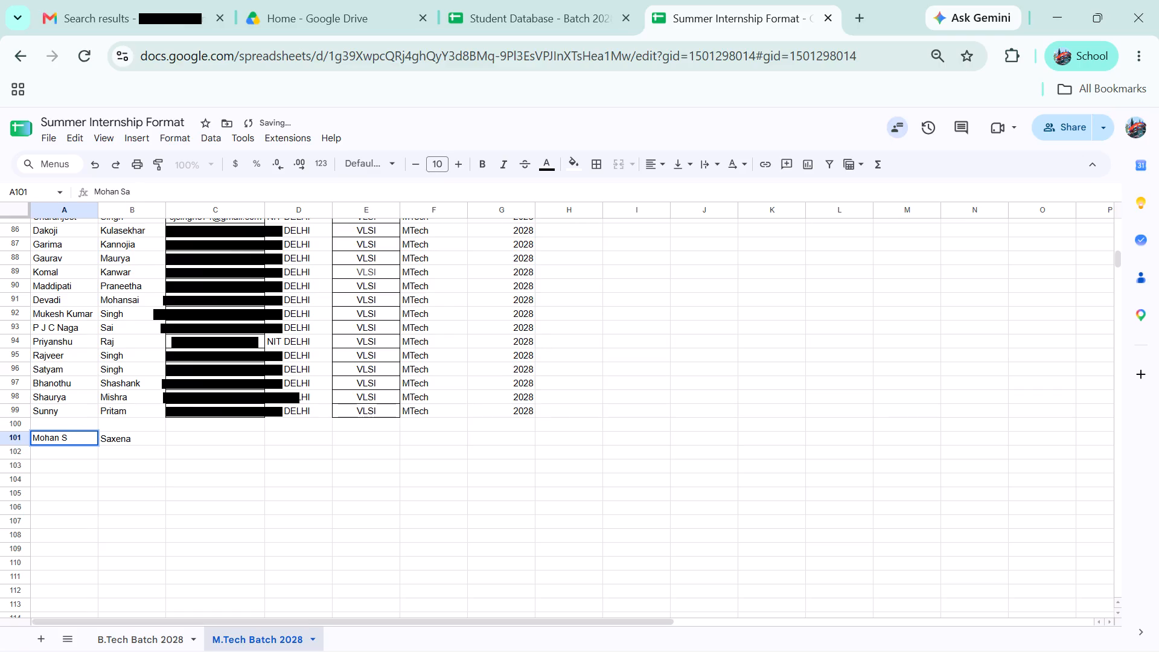
{"action": "key", "text": "BackSpace"}
Copy the PED student's personal email from B100 of the Student Database into C101 of the M.Tech Batch 2028 sheet.
{"action": "left_click", "coordinate": [192, 436]}
{"action": "left_click", "coordinate": [331, 1]}
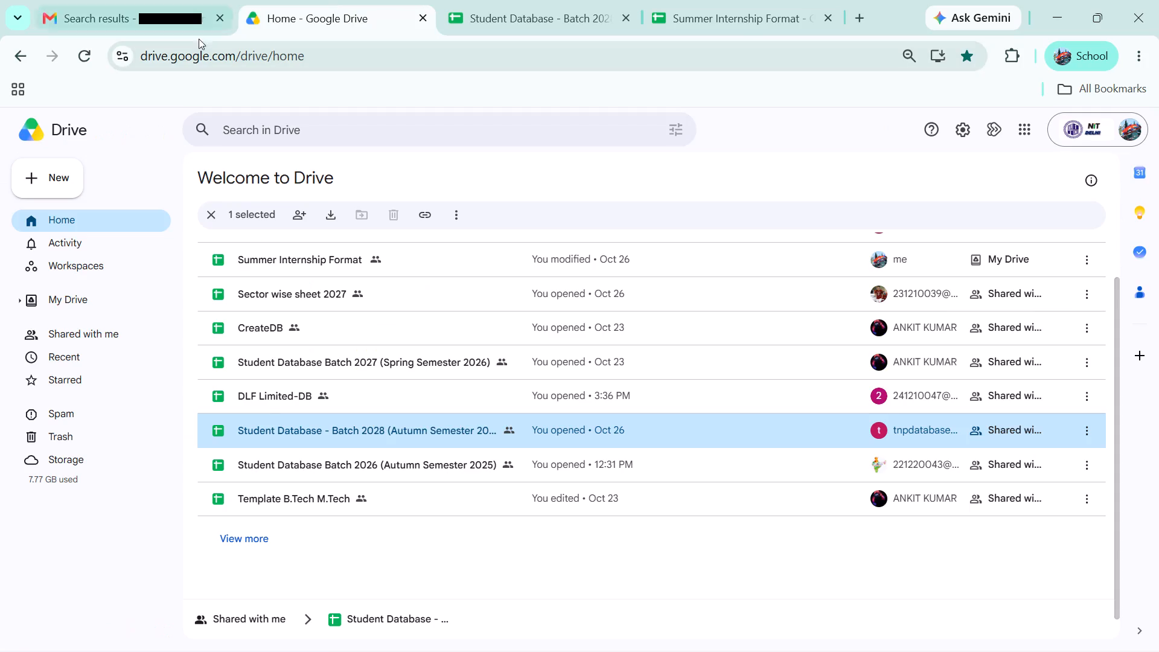
{"action": "left_click", "coordinate": [176, 9]}
{"action": "left_click", "coordinate": [549, 19]}
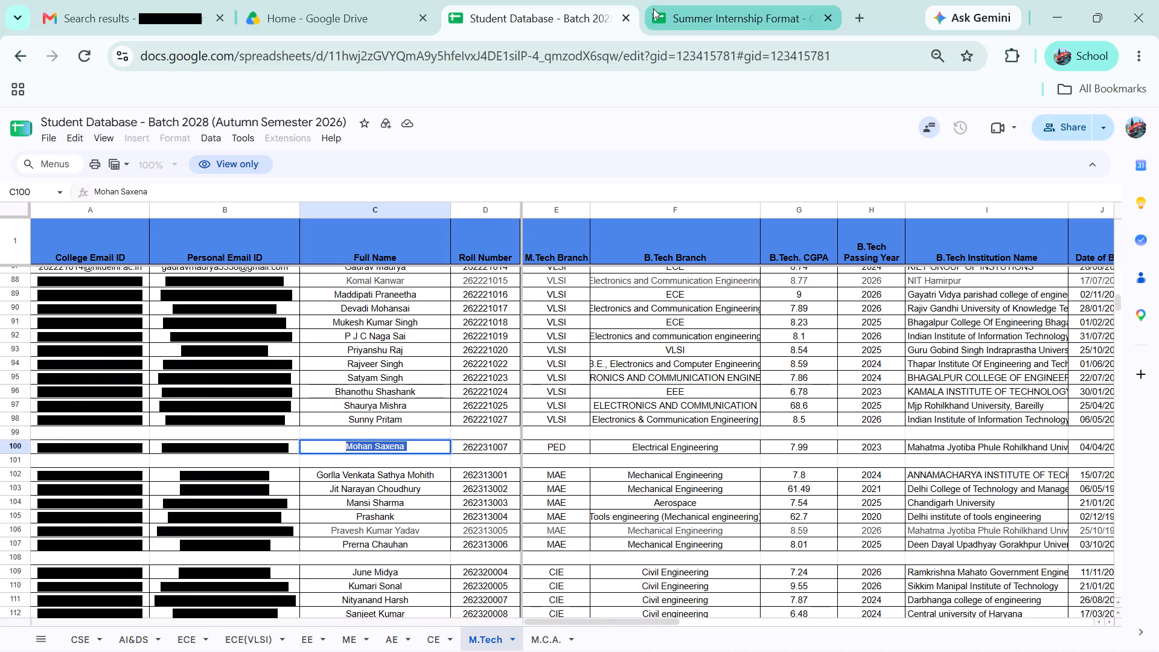
{"action": "left_click", "coordinate": [691, 9]}
{"action": "left_click", "coordinate": [506, 19]}
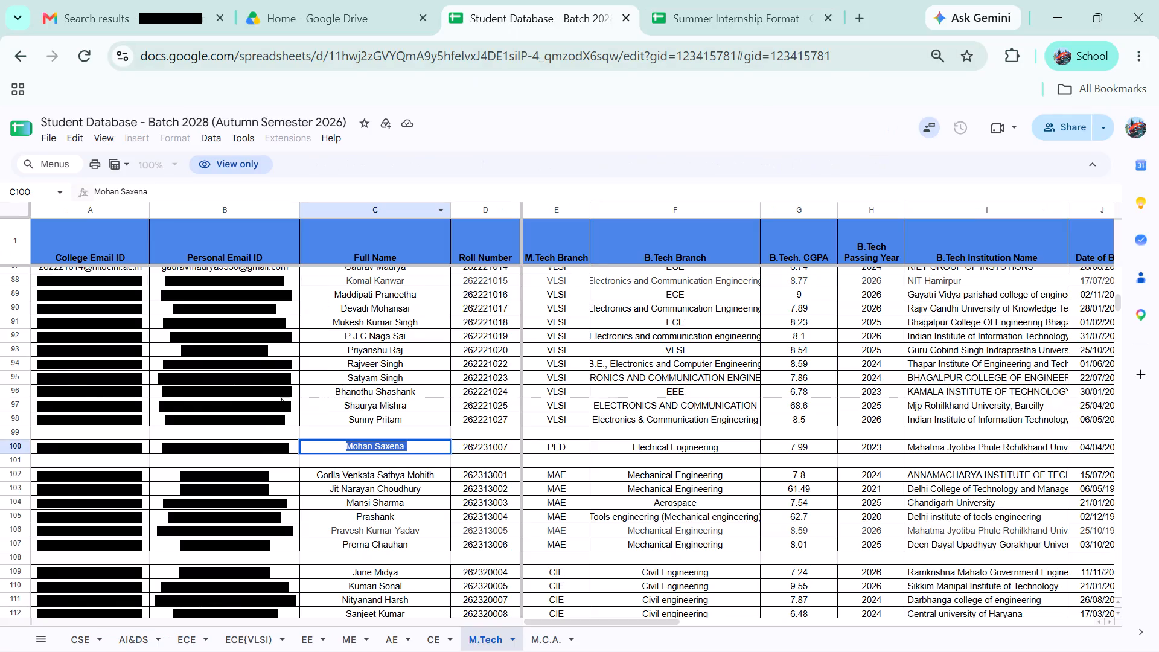
{"action": "left_click", "coordinate": [242, 446]}
{"action": "key", "text": "ctrl+c"}
{"action": "left_click", "coordinate": [675, 0]}
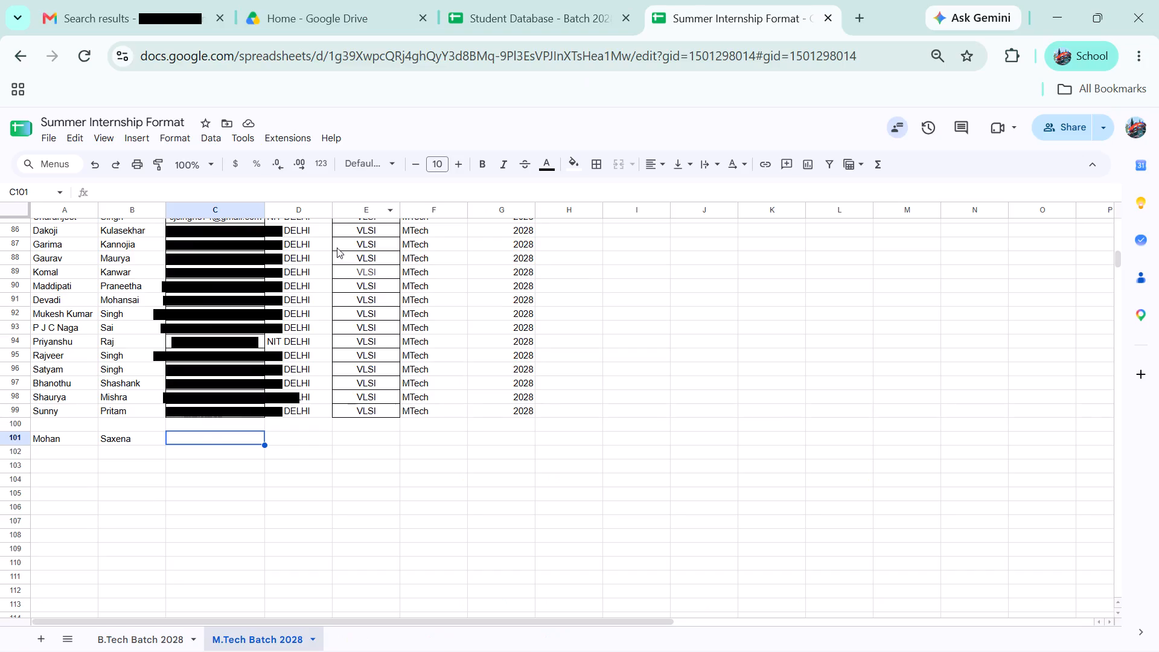
{"action": "key", "text": "ctrl+v"}
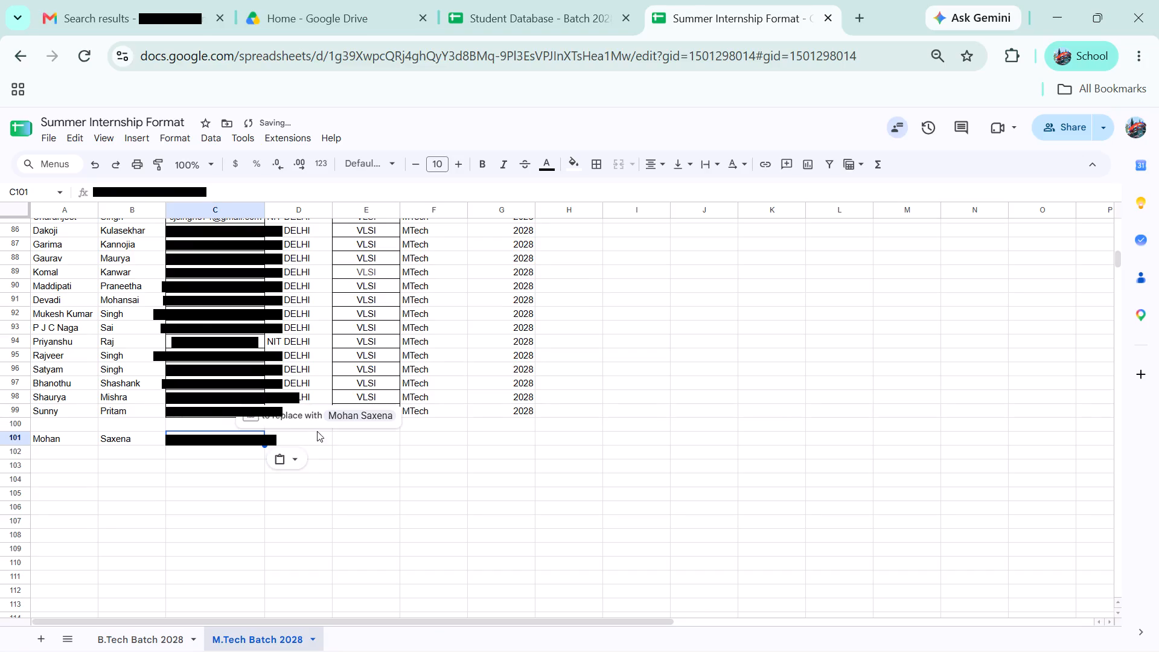
Fill the college name NIT DELHI from D99 down to D101.
{"action": "left_click", "coordinate": [317, 431]}
{"action": "left_click_drag", "start_coordinate": [313, 411], "coordinate": [313, 417]}
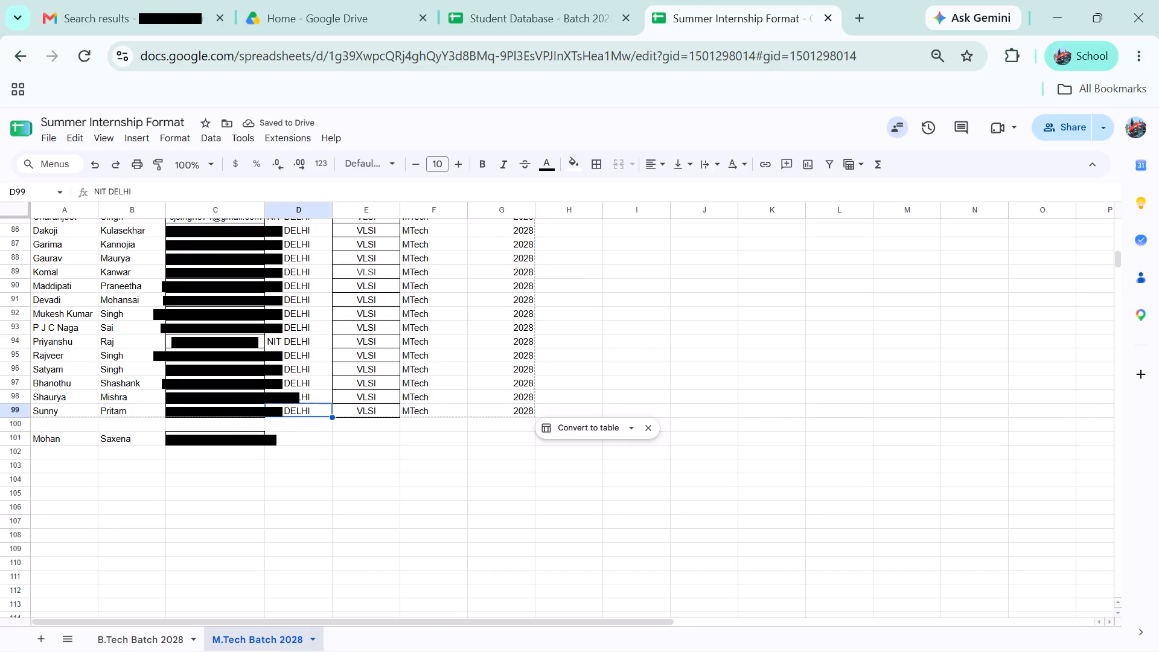
{"action": "left_click_drag", "start_coordinate": [331, 415], "coordinate": [327, 440]}
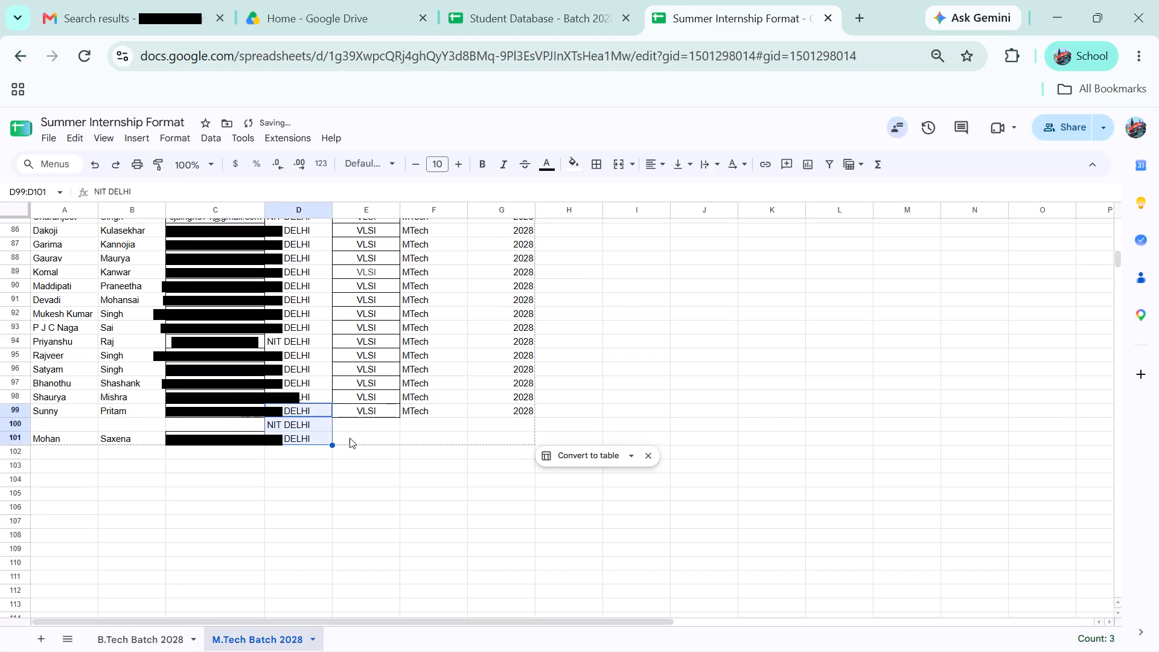
Check the student's branch in the Student Database and enter PED in E101 of the M.Tech Batch 2028 sheet.
{"action": "left_click", "coordinate": [350, 438]}
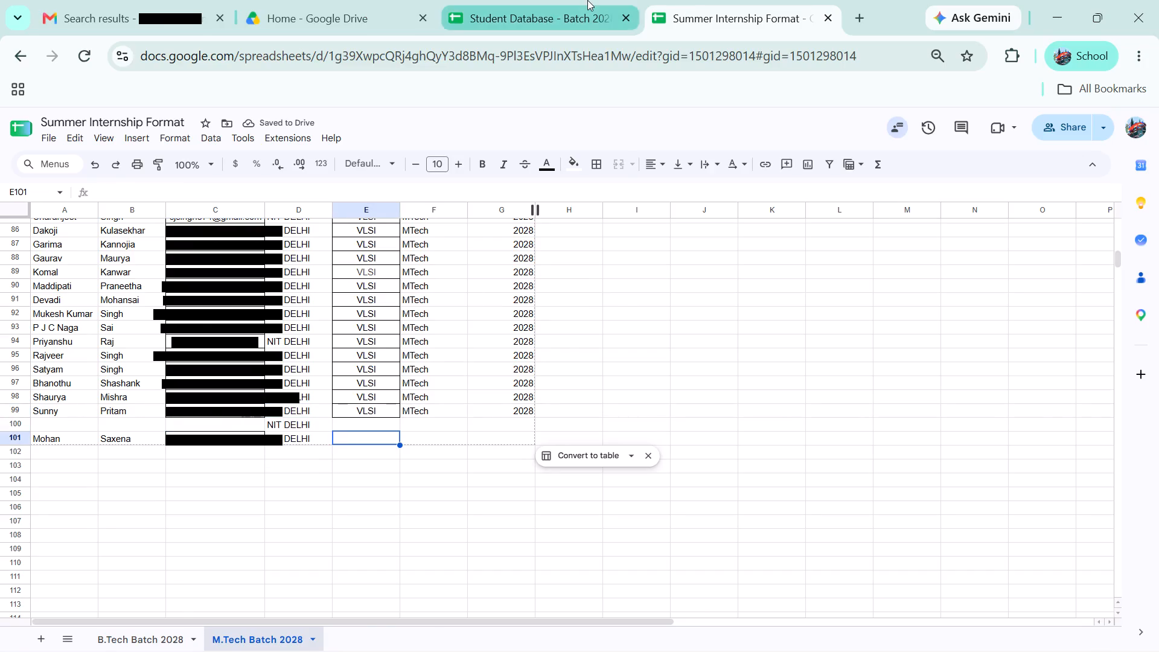
{"action": "left_click", "coordinate": [587, 0]}
{"action": "left_click", "coordinate": [720, 0]}
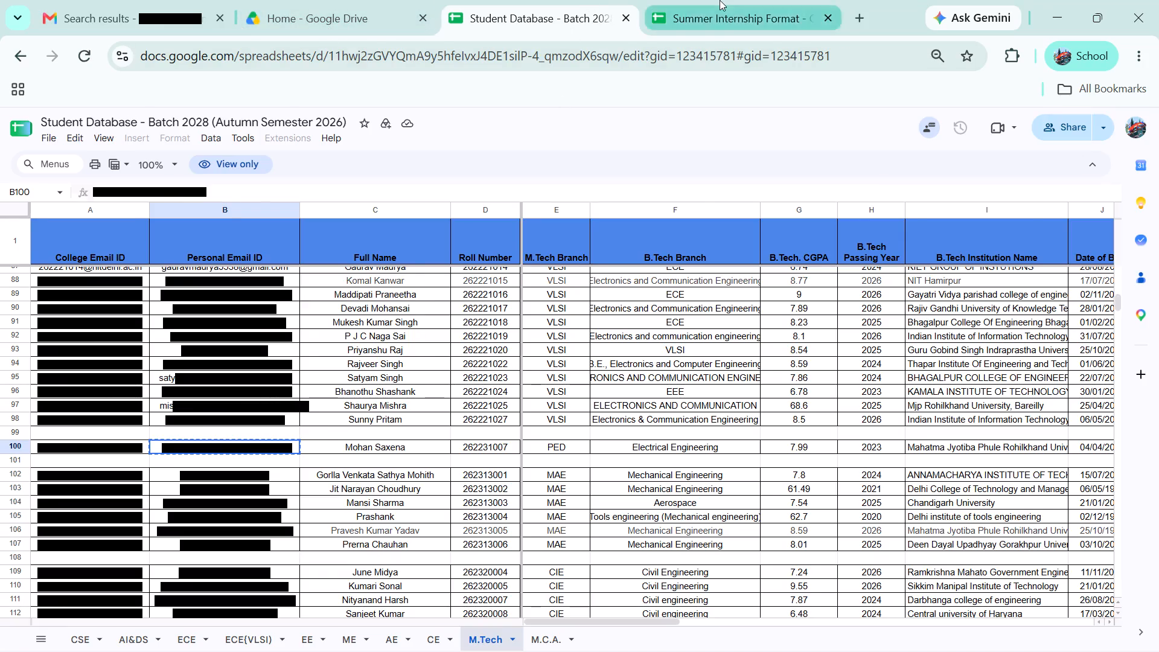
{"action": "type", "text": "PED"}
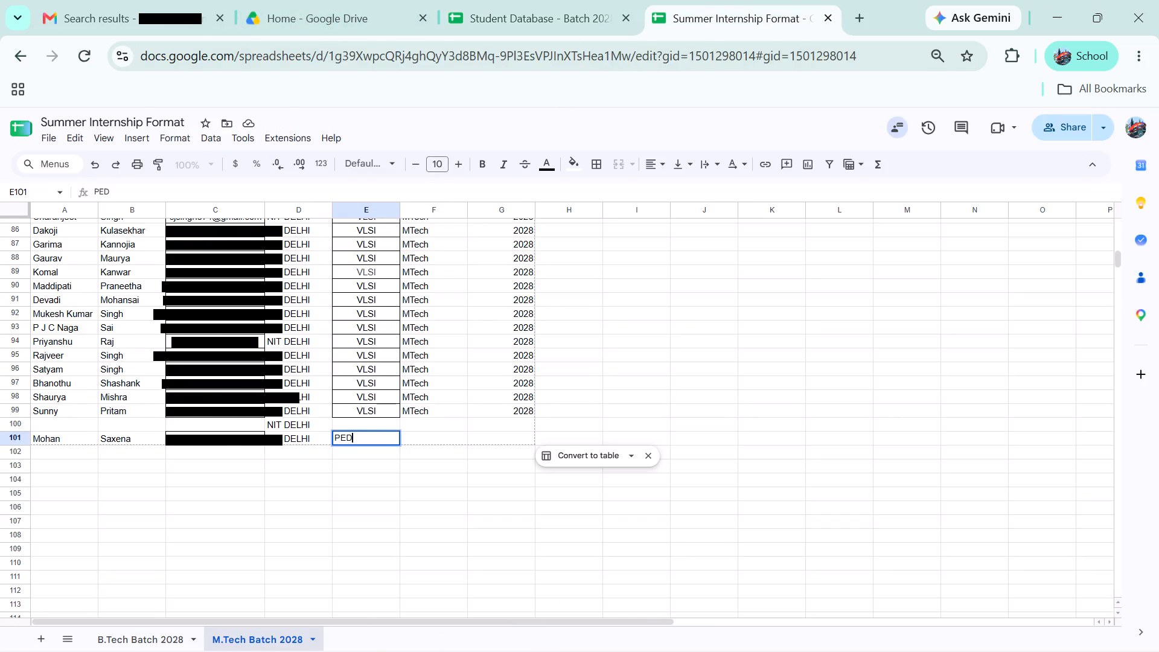
{"action": "left_click", "coordinate": [423, 435]}
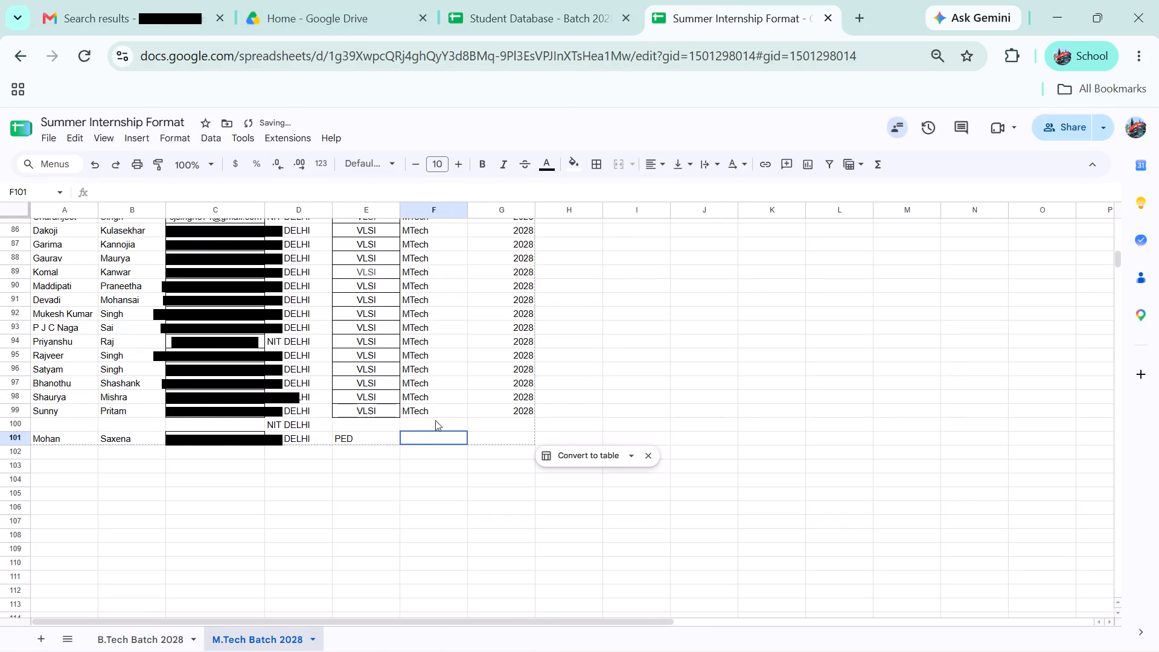
Fill the degree MTech and the batch year 2028 from row 99 down to row 101 in columns F and G.
{"action": "left_click", "coordinate": [429, 408]}
{"action": "left_click_drag", "start_coordinate": [465, 416], "coordinate": [464, 433]}
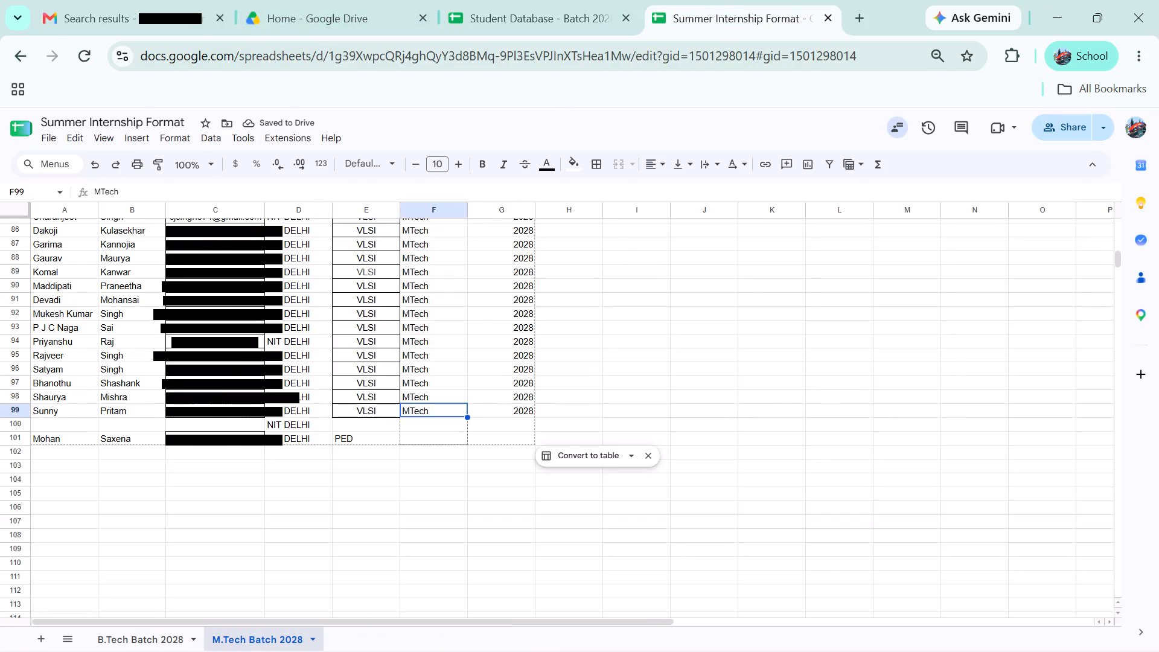
{"action": "left_click_drag", "start_coordinate": [464, 433], "coordinate": [464, 435]}
{"action": "left_click", "coordinate": [525, 407]}
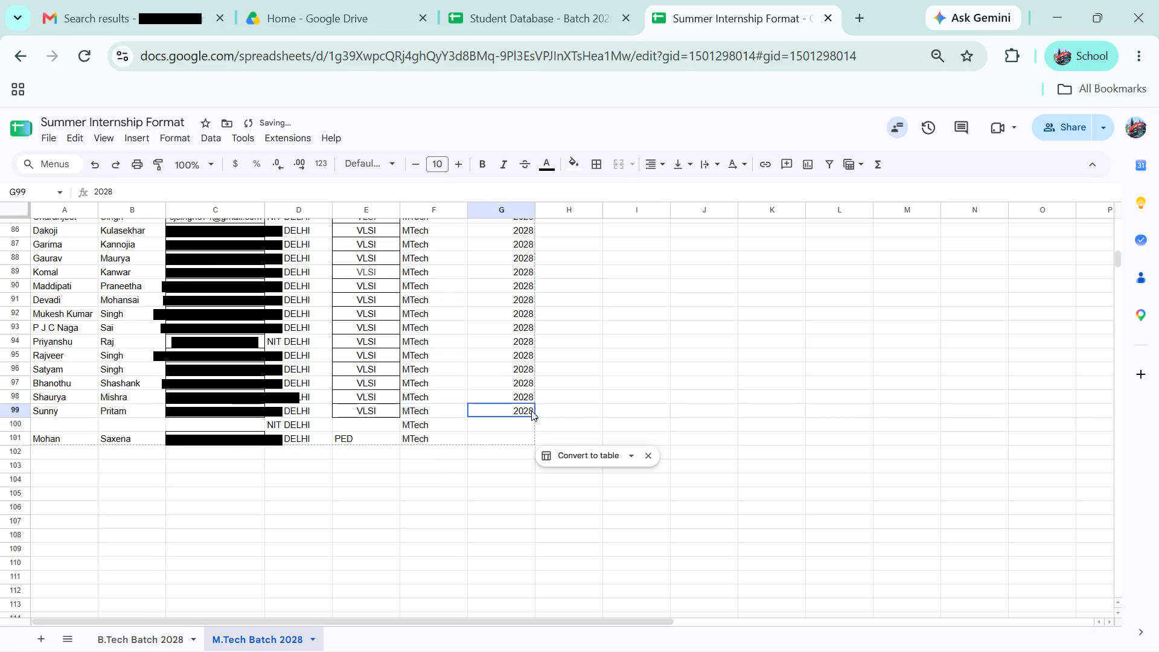
{"action": "left_click_drag", "start_coordinate": [536, 417], "coordinate": [529, 433]}
{"action": "left_click", "coordinate": [42, 467]}
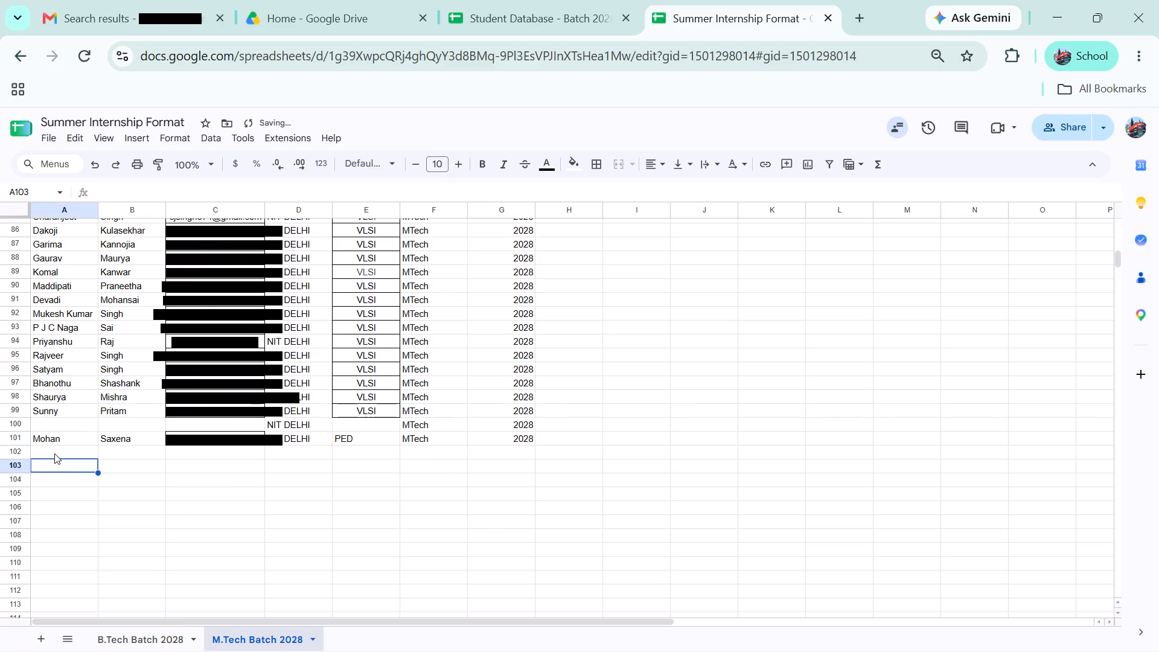
{"action": "left_click", "coordinate": [54, 453]}
{"action": "left_click", "coordinate": [520, 30]}
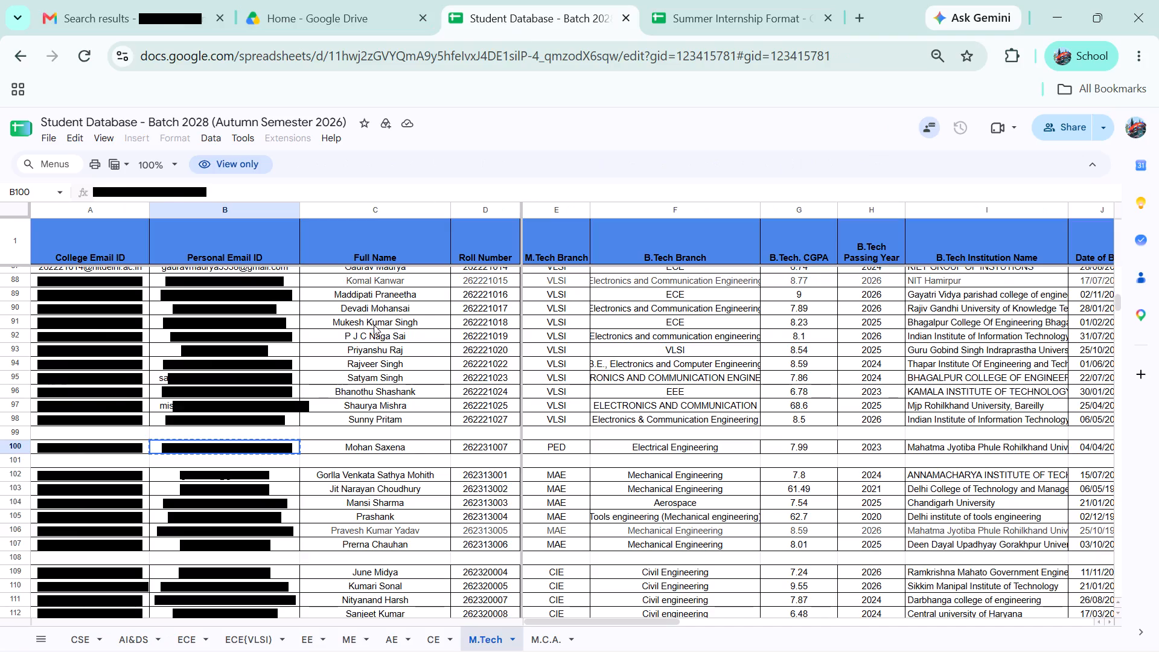
{"action": "scroll", "coordinate": [272, 490], "scroll_direction": "down", "scroll_amount": 8}
{"action": "scroll", "coordinate": [287, 523], "scroll_direction": "up", "scroll_amount": 2}
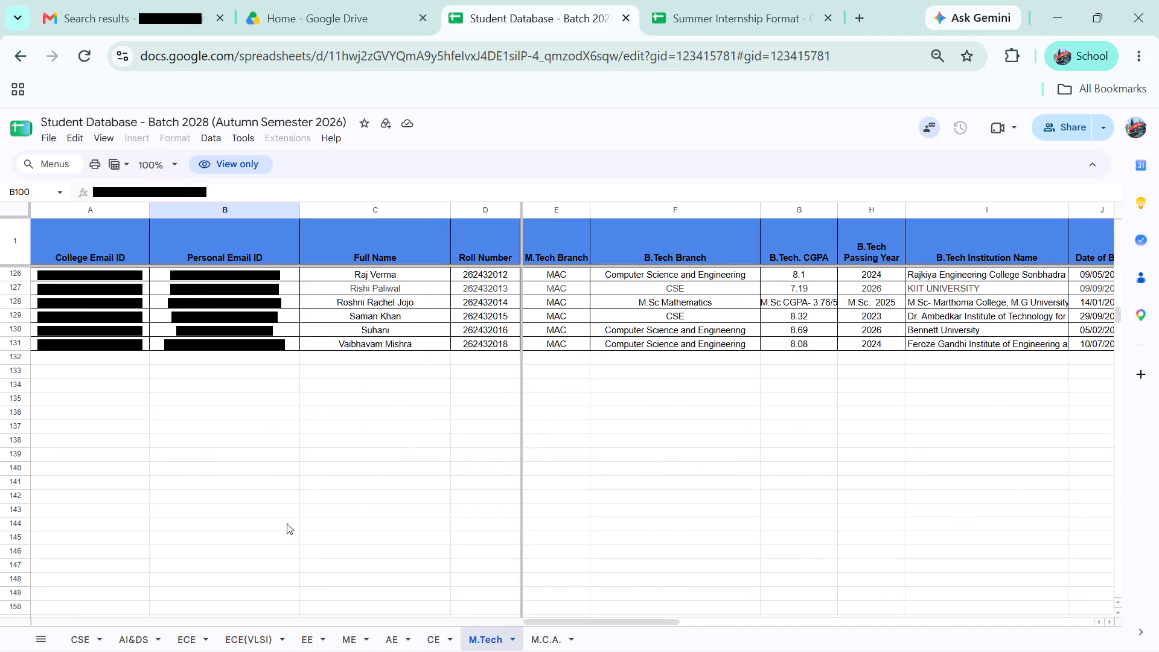
{"action": "scroll", "coordinate": [287, 523], "scroll_direction": "up", "scroll_amount": 5}
{"action": "left_click", "coordinate": [503, 421]}
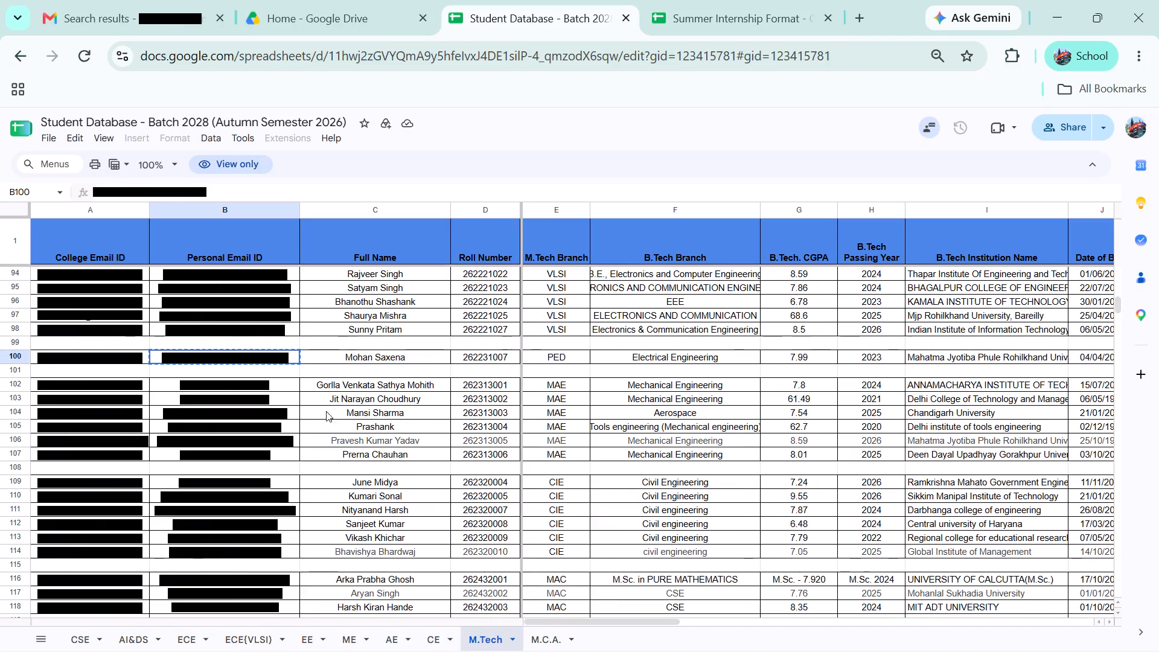
{"action": "left_click_drag", "start_coordinate": [362, 385], "coordinate": [385, 459]}
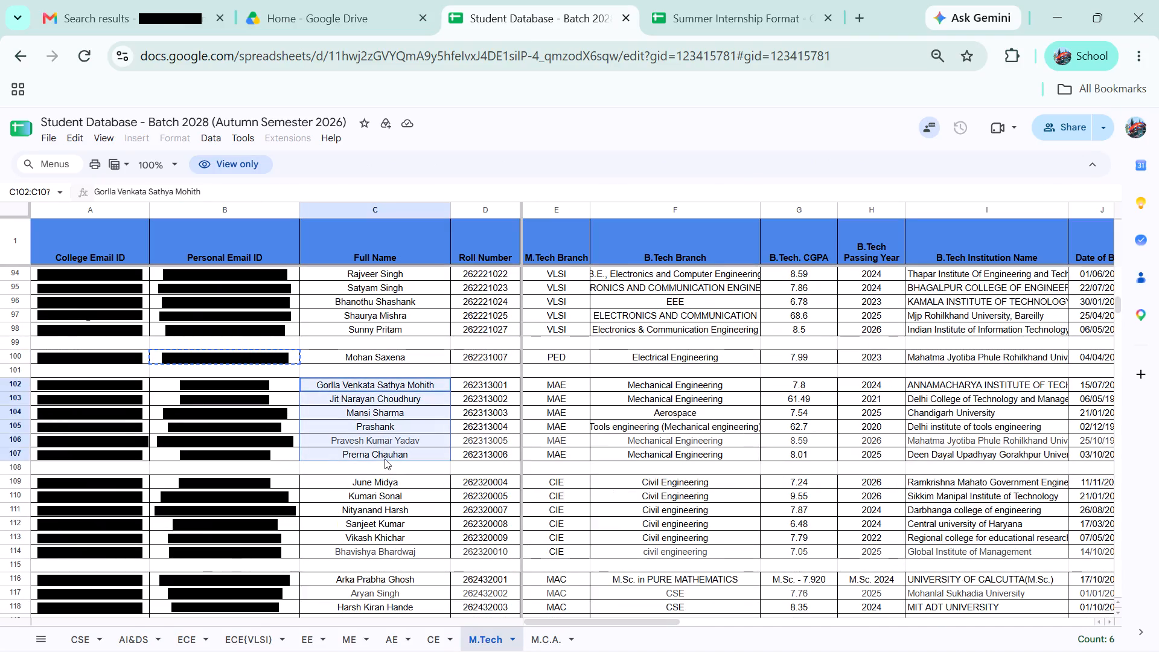
{"action": "key", "text": "ctrl+c"}
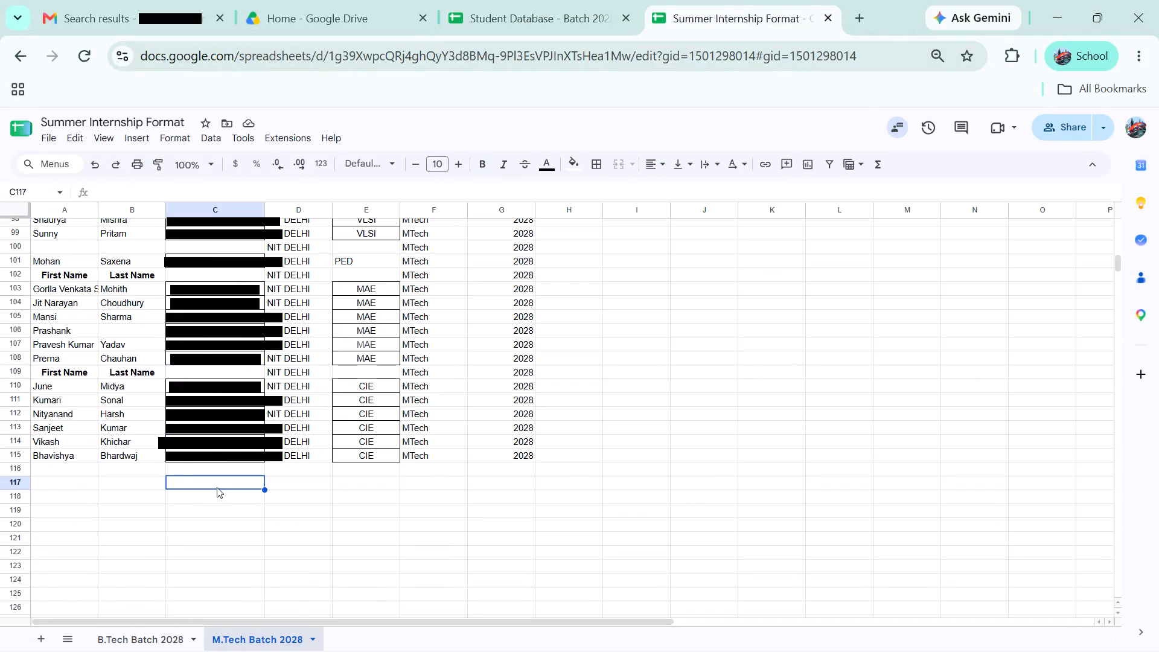
{"action": "key", "text": "ctrl+v"}
Fill the college name NIT DELHI from D115 down to D132 for the MAC students.
{"action": "scroll", "coordinate": [277, 502], "scroll_direction": "down", "scroll_amount": 1}
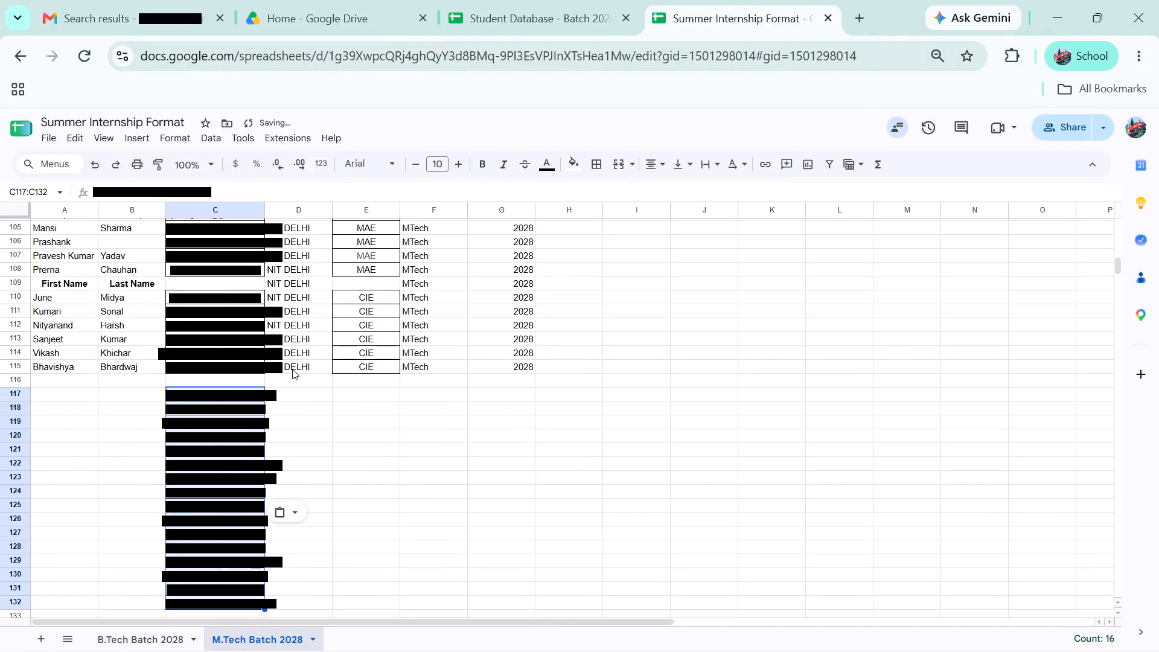
{"action": "left_click", "coordinate": [292, 367]}
{"action": "left_click_drag", "start_coordinate": [332, 372], "coordinate": [302, 592]}
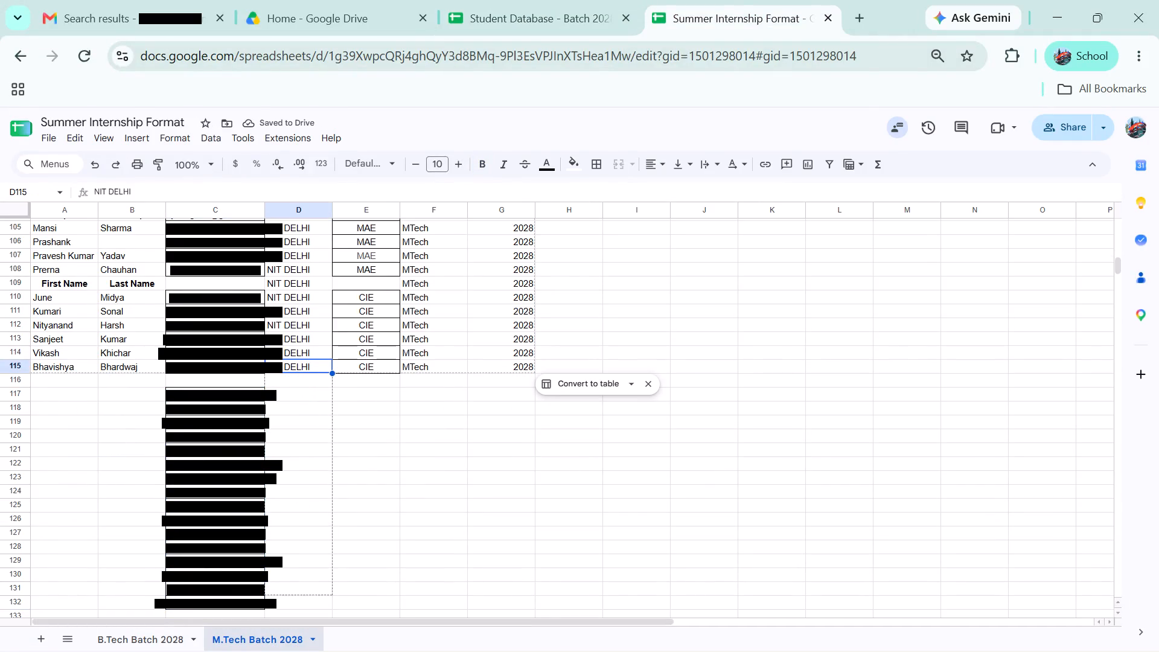
{"action": "left_click_drag", "start_coordinate": [302, 592], "coordinate": [302, 598]}
Fill the degree MTech and batch year 2028 from F115:G115 down to row 132 for the MAC students.
{"action": "scroll", "coordinate": [313, 577], "scroll_direction": "down", "scroll_amount": 1}
{"action": "left_click", "coordinate": [431, 277]}
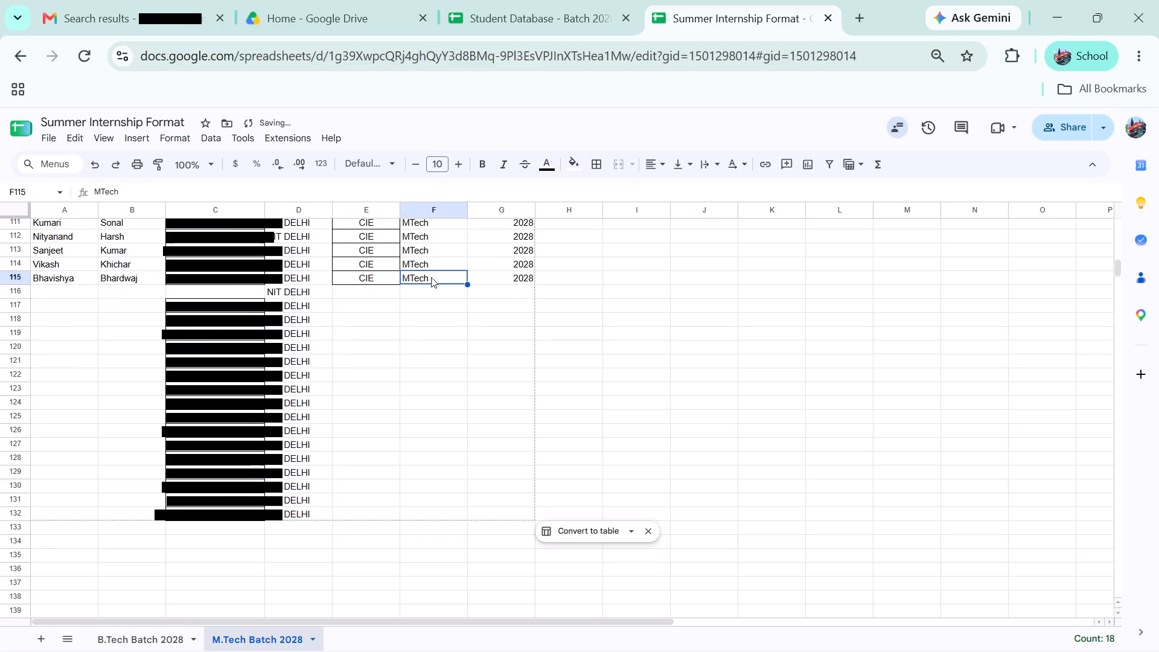
{"action": "left_click_drag", "start_coordinate": [431, 277], "coordinate": [511, 281]}
{"action": "left_click_drag", "start_coordinate": [534, 286], "coordinate": [502, 514]}
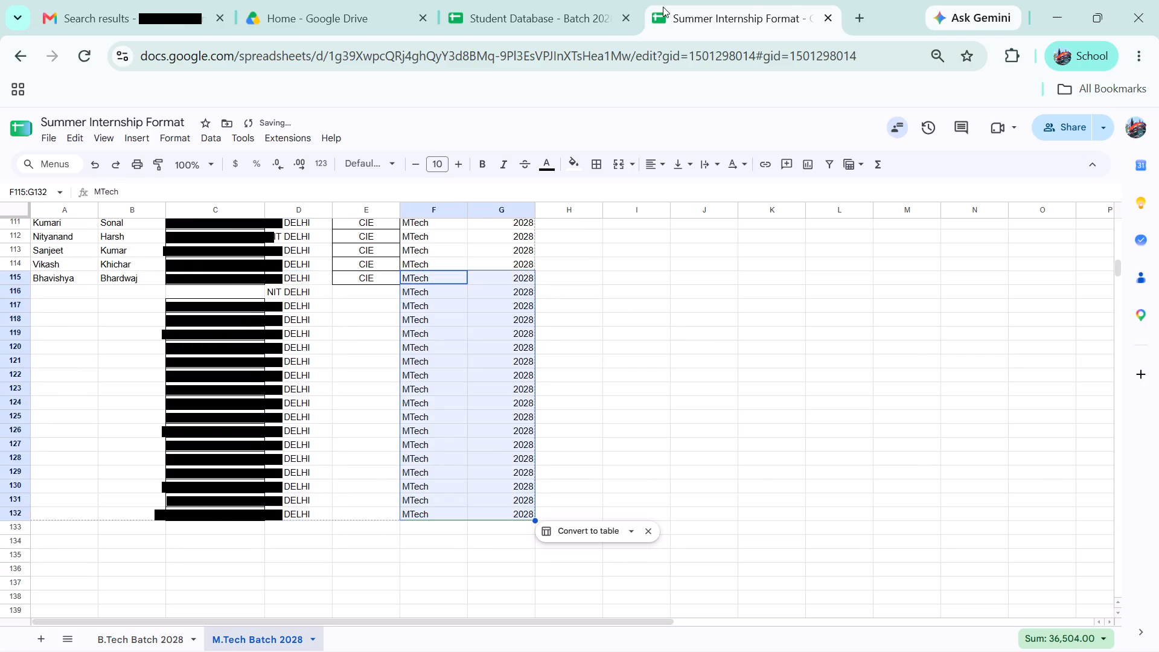
Copy the MAC branch entries from E116:E131 of the Student Database into E117:E132 of the M.Tech Batch 2028 sheet.
{"action": "left_click", "coordinate": [552, 25]}
{"action": "left_click_drag", "start_coordinate": [556, 313], "coordinate": [543, 546]}
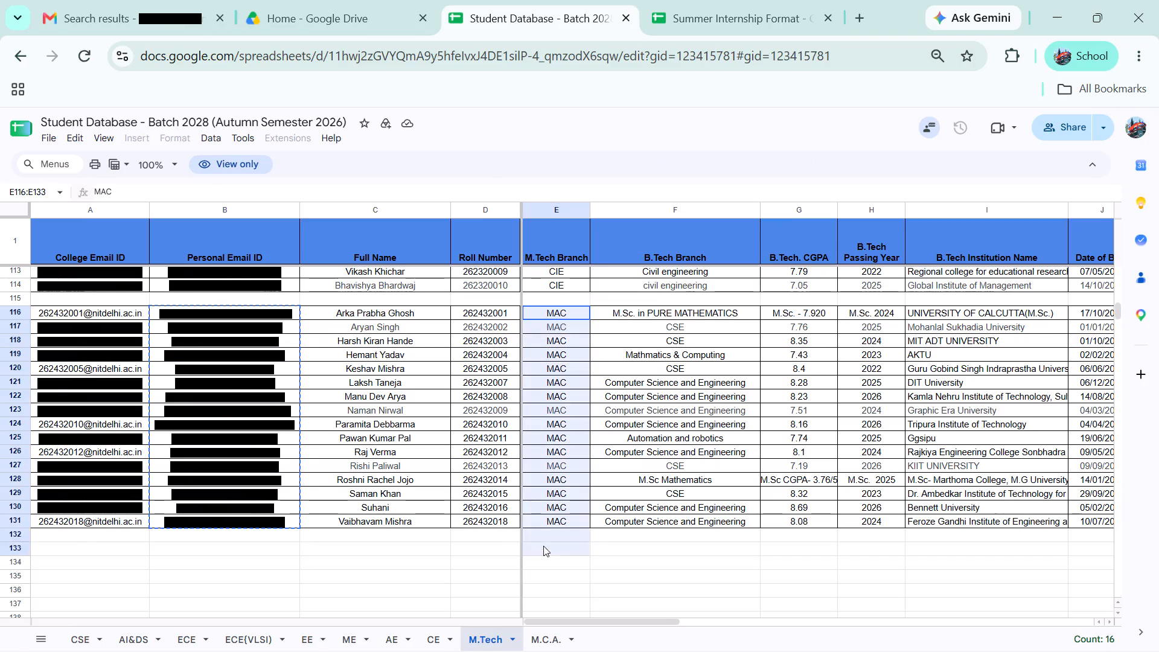
{"action": "left_click_drag", "start_coordinate": [543, 546], "coordinate": [551, 519]}
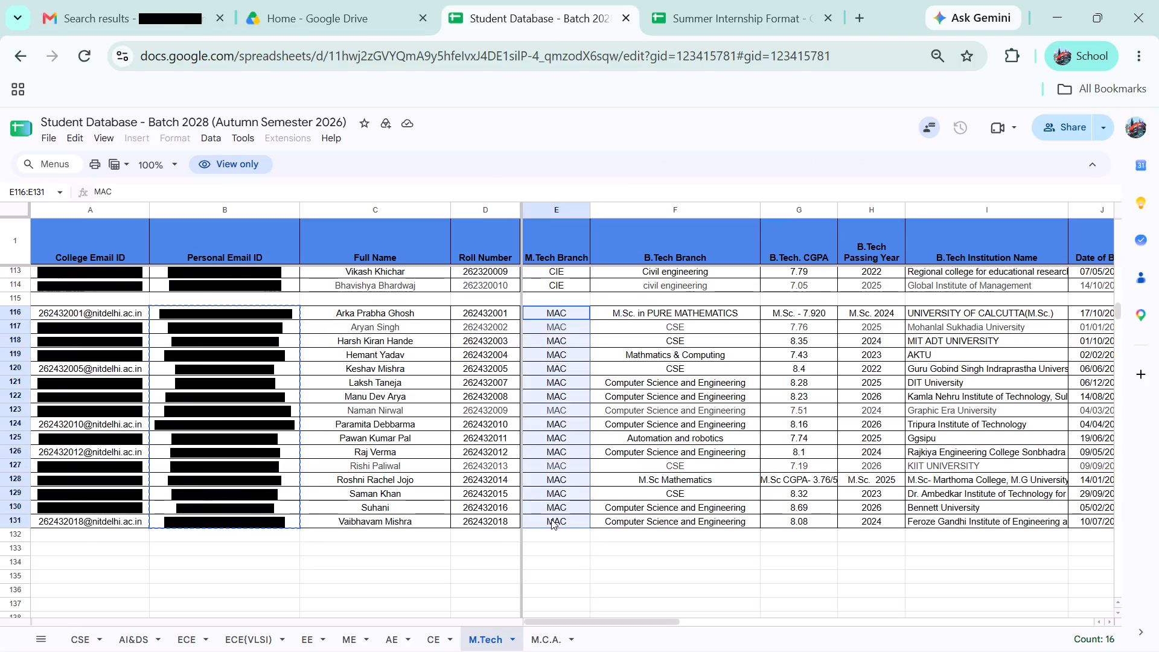
{"action": "key", "text": "ctrl+c"}
{"action": "left_click", "coordinate": [685, 15]}
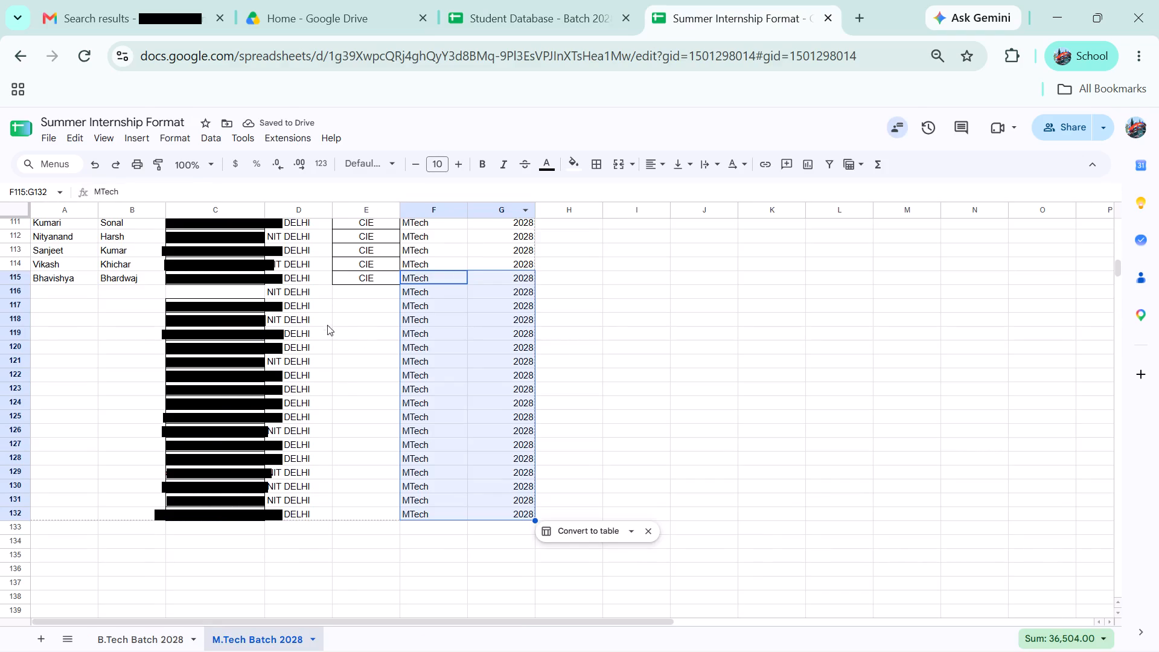
{"action": "left_click", "coordinate": [346, 301]}
{"action": "key", "text": "ctrl+v"}
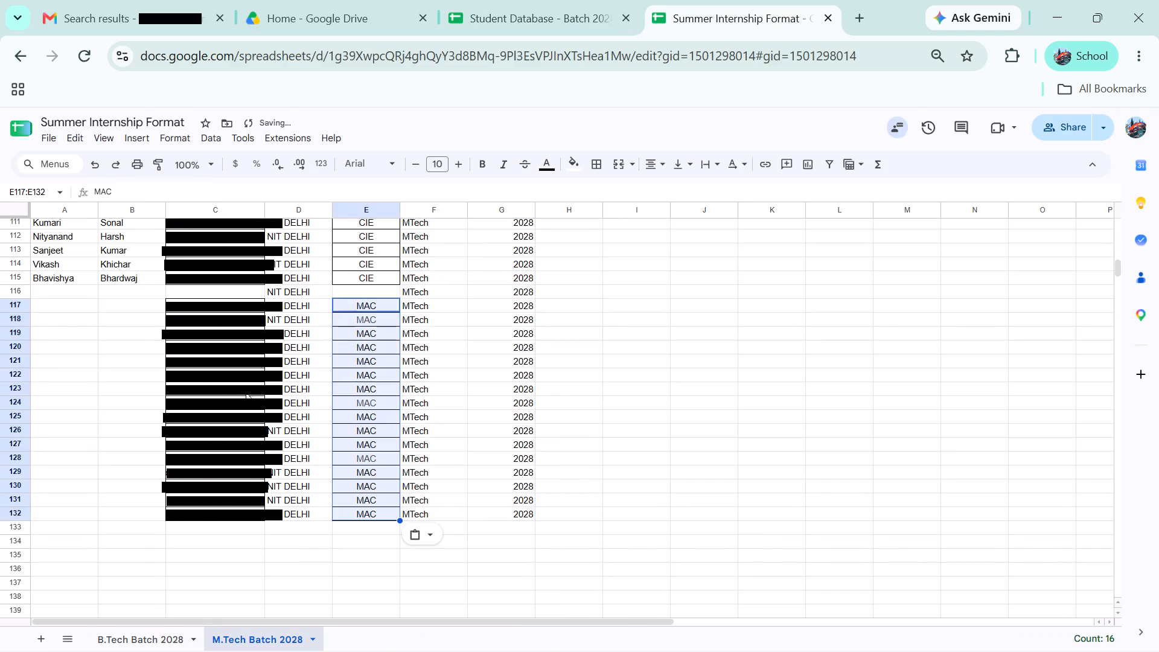
Copy the MAC first and last name table from the ChatGPT chat into A116:B132 of the M.Tech Batch 2028 sheet.
{"action": "left_click", "coordinate": [582, 628]}
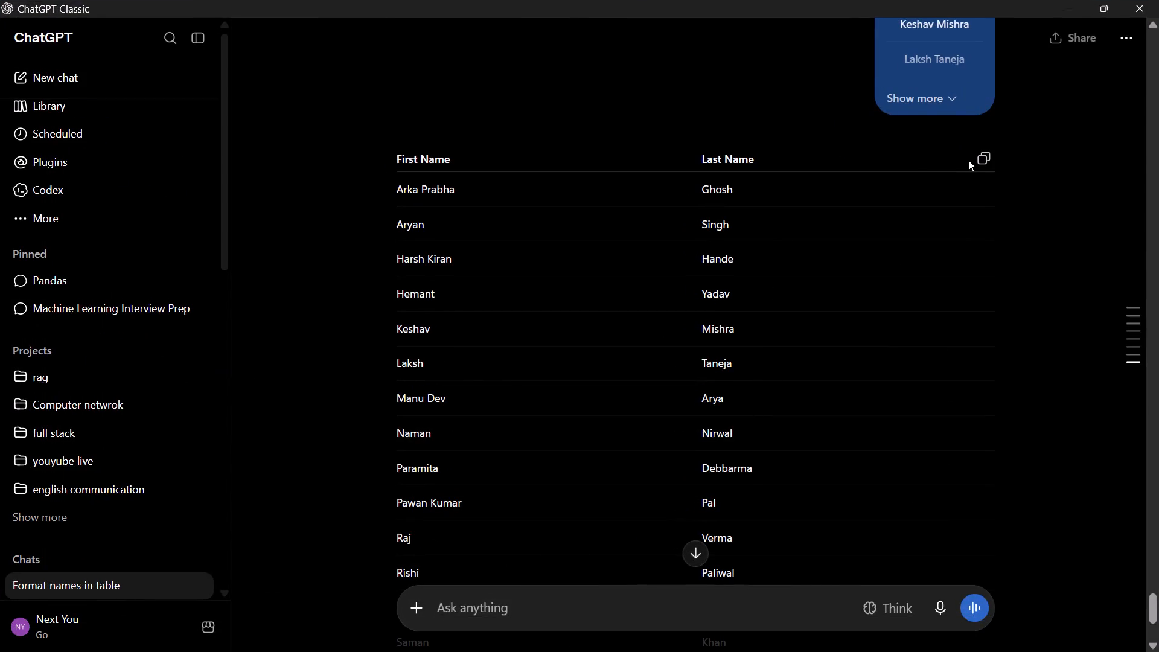
{"action": "left_click", "coordinate": [979, 160]}
{"action": "left_click", "coordinate": [1073, 4]}
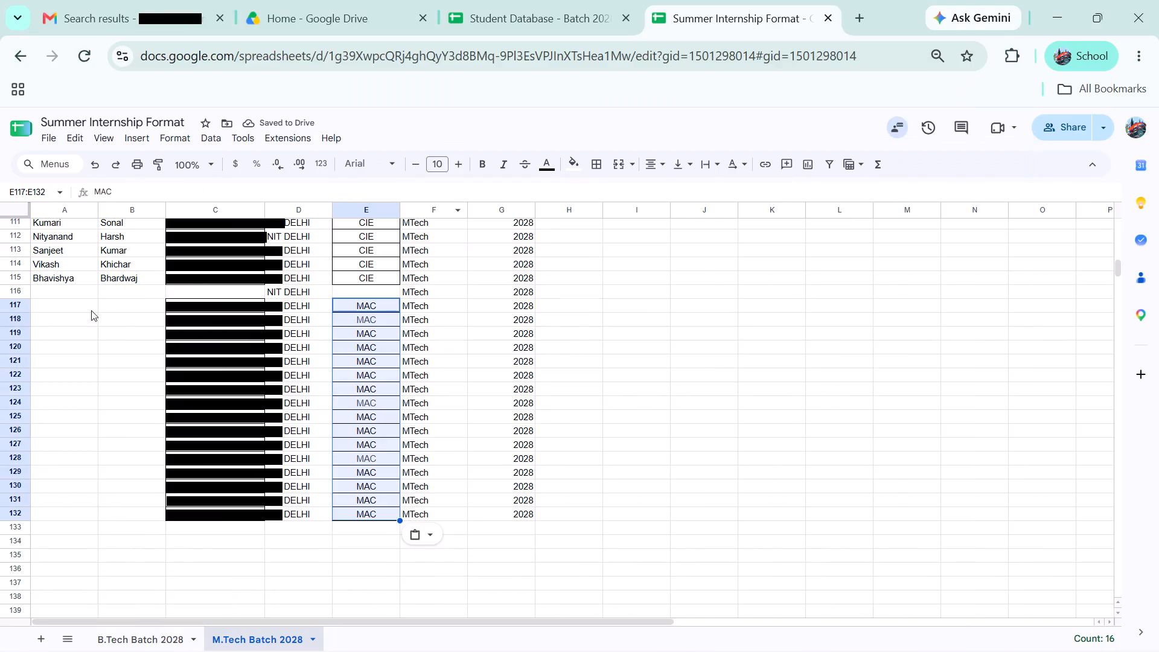
{"action": "left_click", "coordinate": [61, 289]}
{"action": "key", "text": "ctrl+v"}
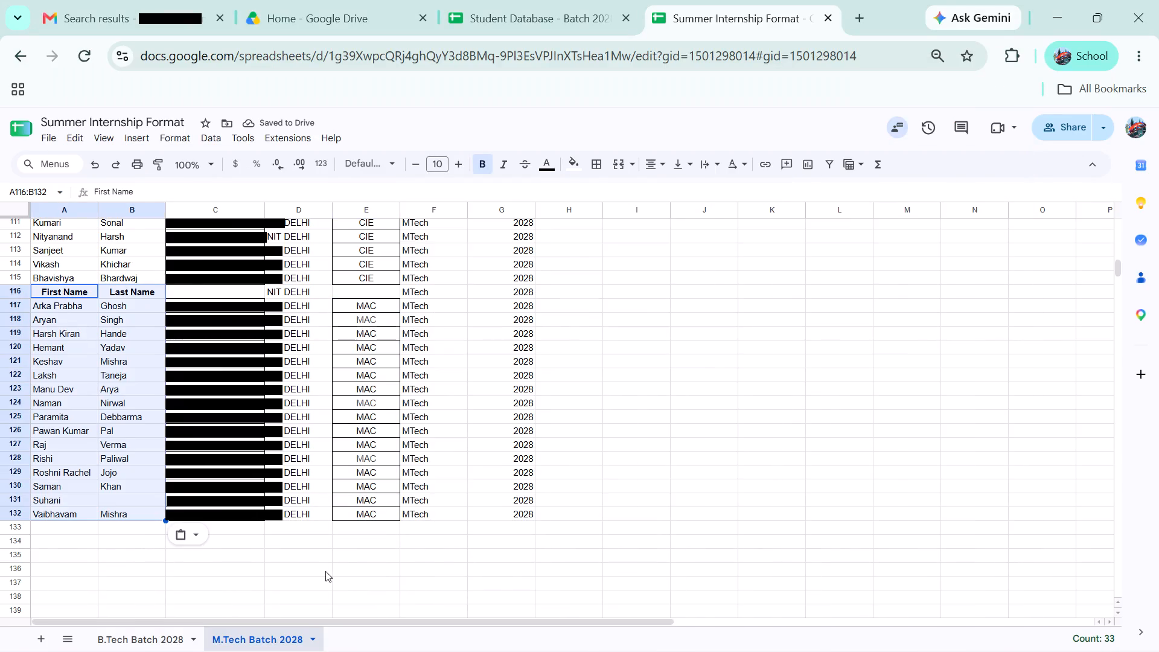
Delete the repeated First Name/Last Name header rows above the CSE and AI&DS students, rows 2 and 25, one after the other.
{"action": "left_click", "coordinate": [334, 548]}
{"action": "scroll", "coordinate": [339, 564], "scroll_direction": "up", "scroll_amount": 12}
{"action": "scroll", "coordinate": [339, 564], "scroll_direction": "up", "scroll_amount": 11}
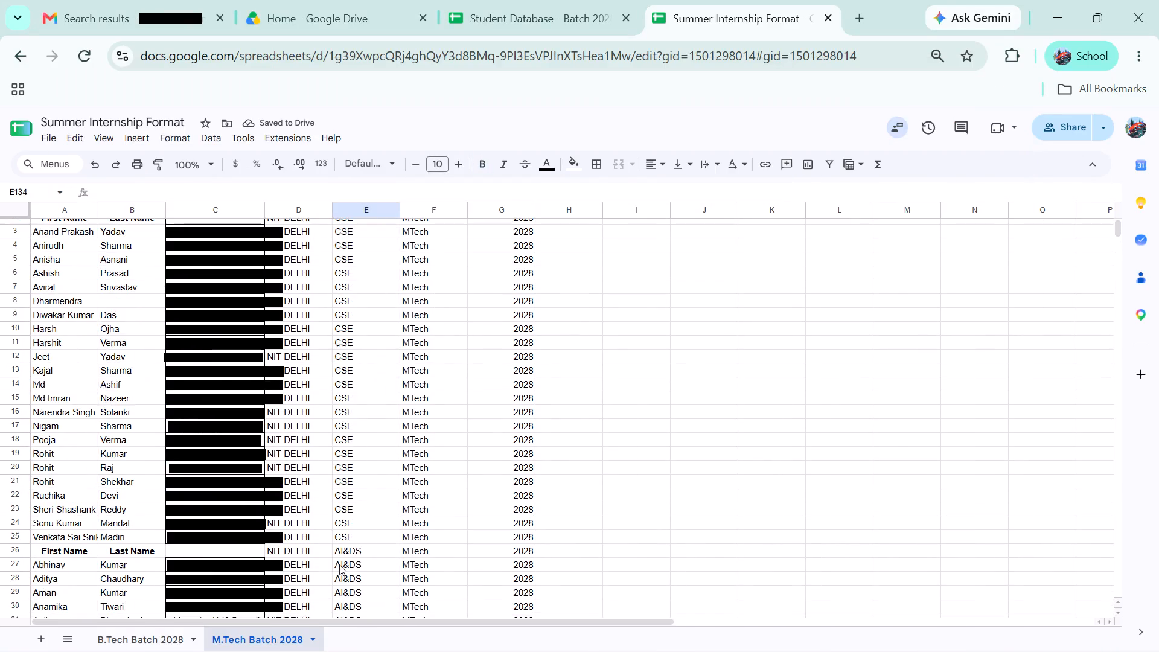
{"action": "scroll", "coordinate": [339, 564], "scroll_direction": "up", "scroll_amount": 5}
{"action": "left_click", "coordinate": [15, 240]}
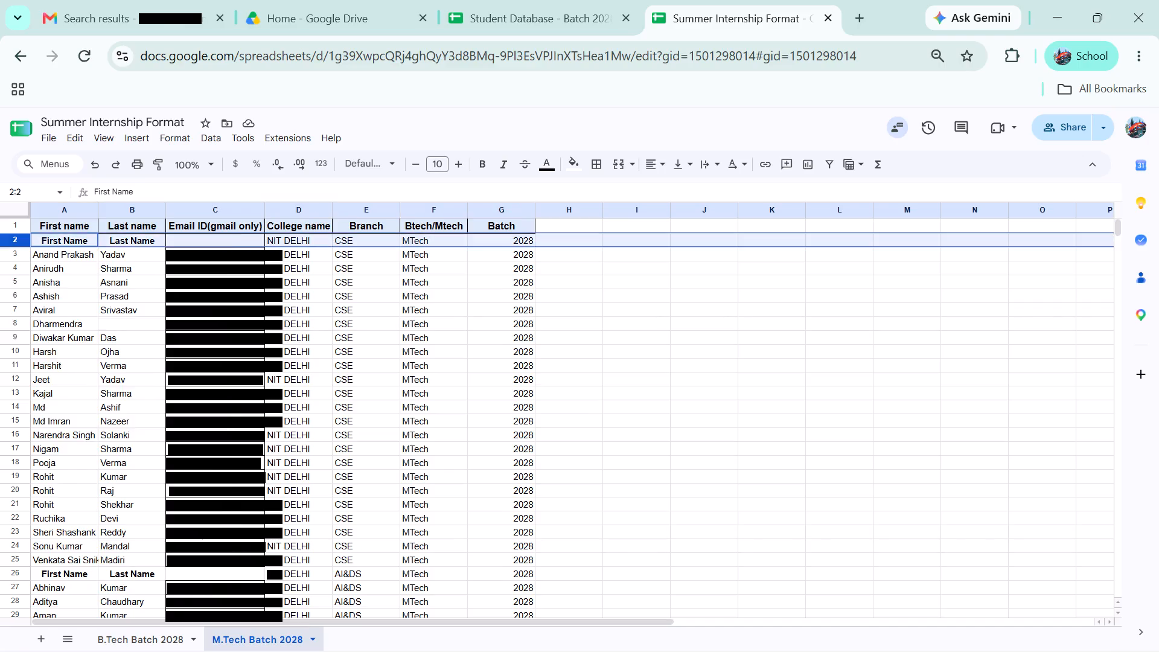
{"action": "right_click", "coordinate": [15, 240]}
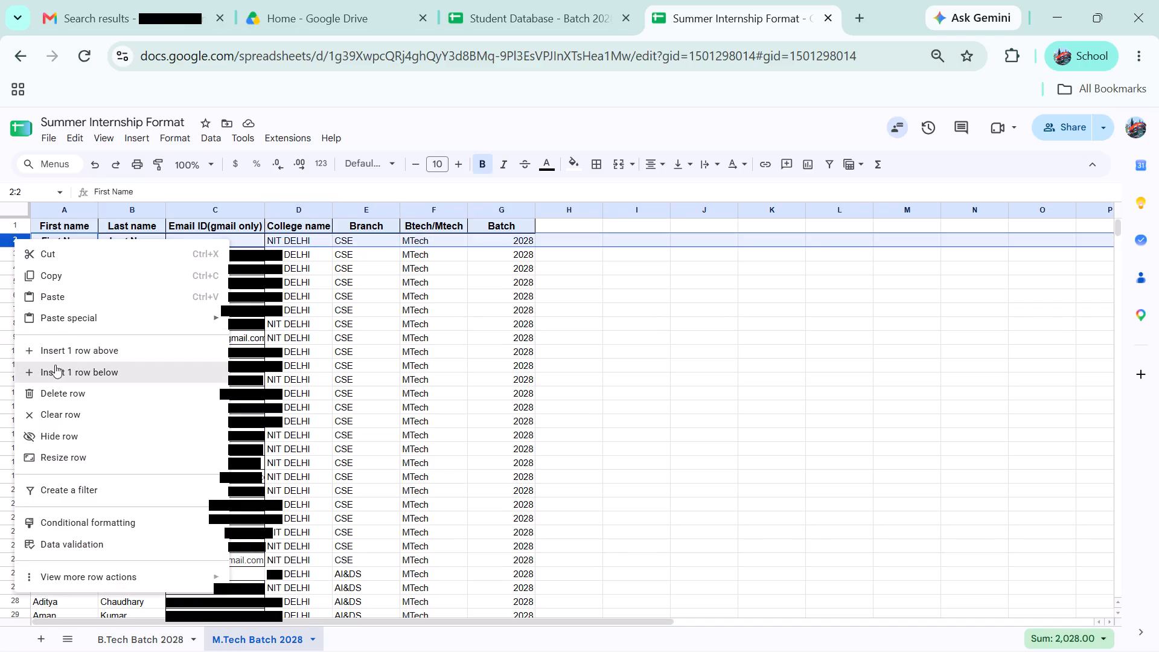
{"action": "left_click", "coordinate": [55, 394]}
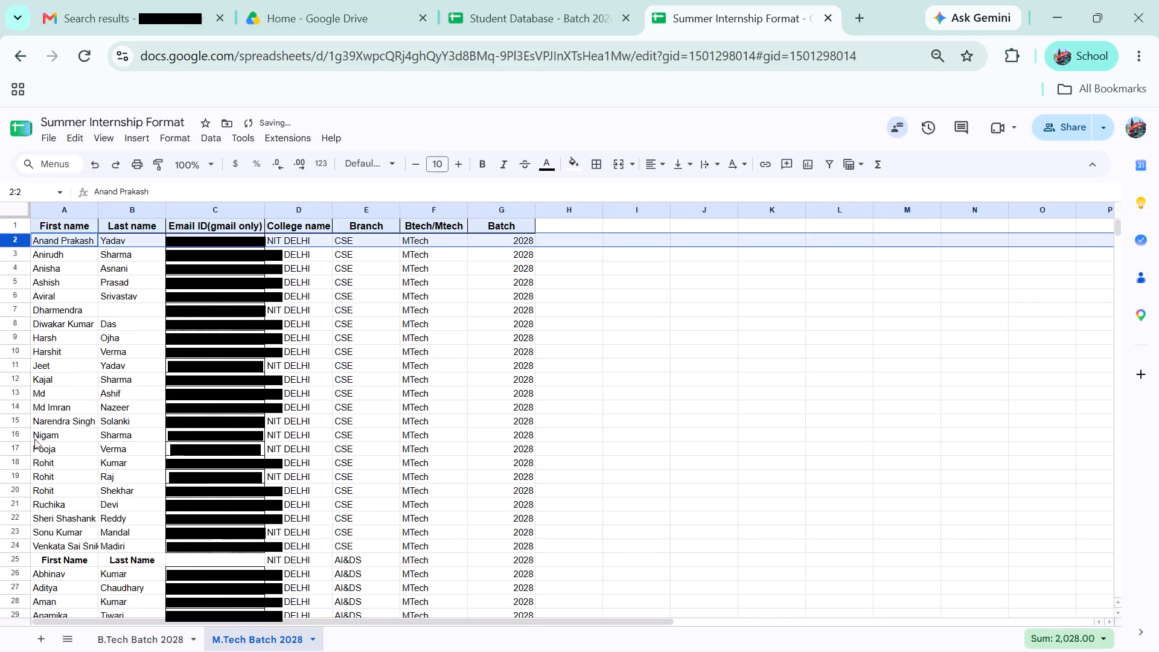
{"action": "scroll", "coordinate": [73, 503], "scroll_direction": "down", "scroll_amount": 1}
{"action": "left_click", "coordinate": [18, 468]}
{"action": "right_click", "coordinate": [18, 468]}
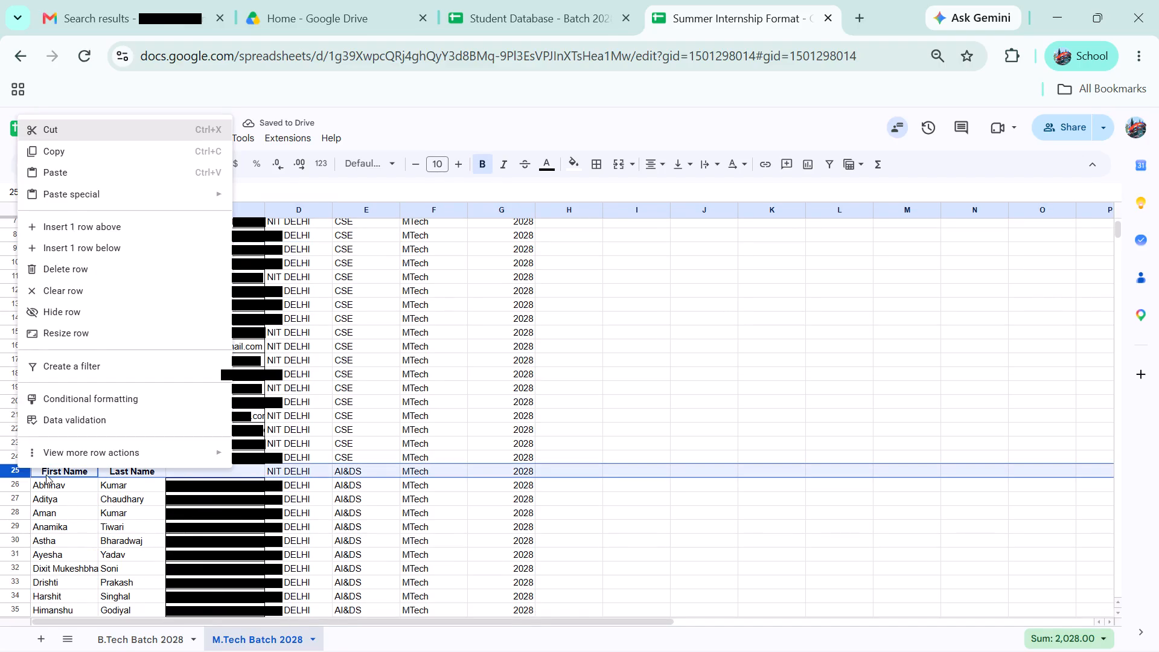
{"action": "left_click", "coordinate": [63, 271]}
Delete the repeated header rows above the ECE and VLSI students, rows 54 and 72, one after the other.
{"action": "scroll", "coordinate": [61, 436], "scroll_direction": "down", "scroll_amount": 2}
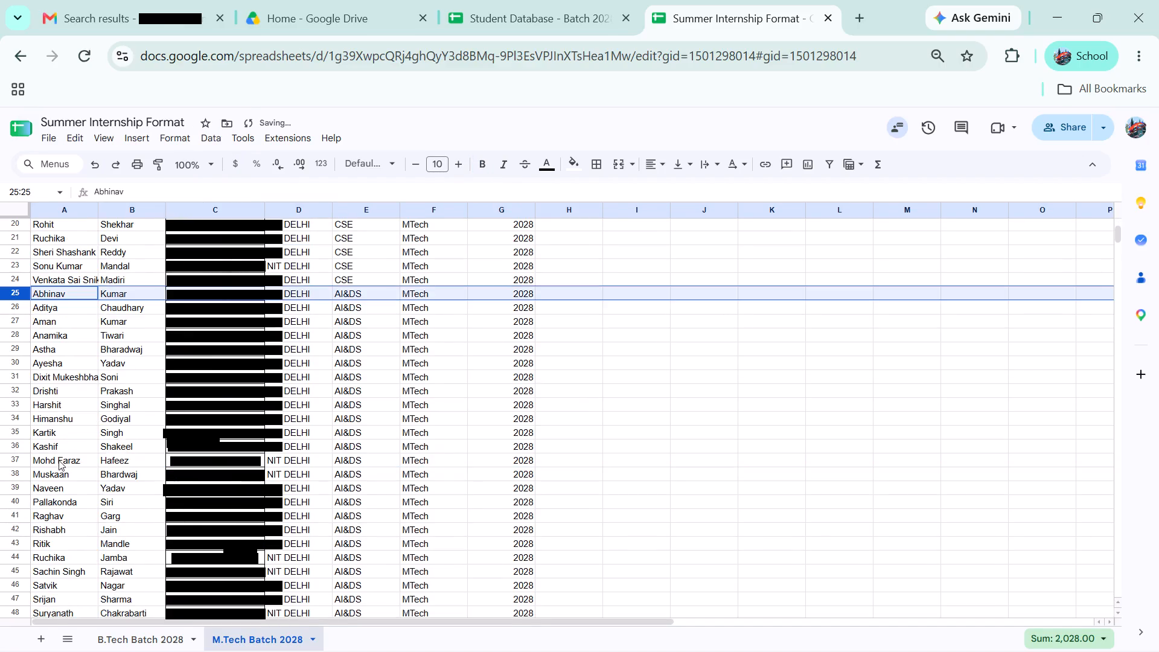
{"action": "scroll", "coordinate": [57, 461], "scroll_direction": "down", "scroll_amount": 1}
{"action": "scroll", "coordinate": [47, 553], "scroll_direction": "down", "scroll_amount": 1}
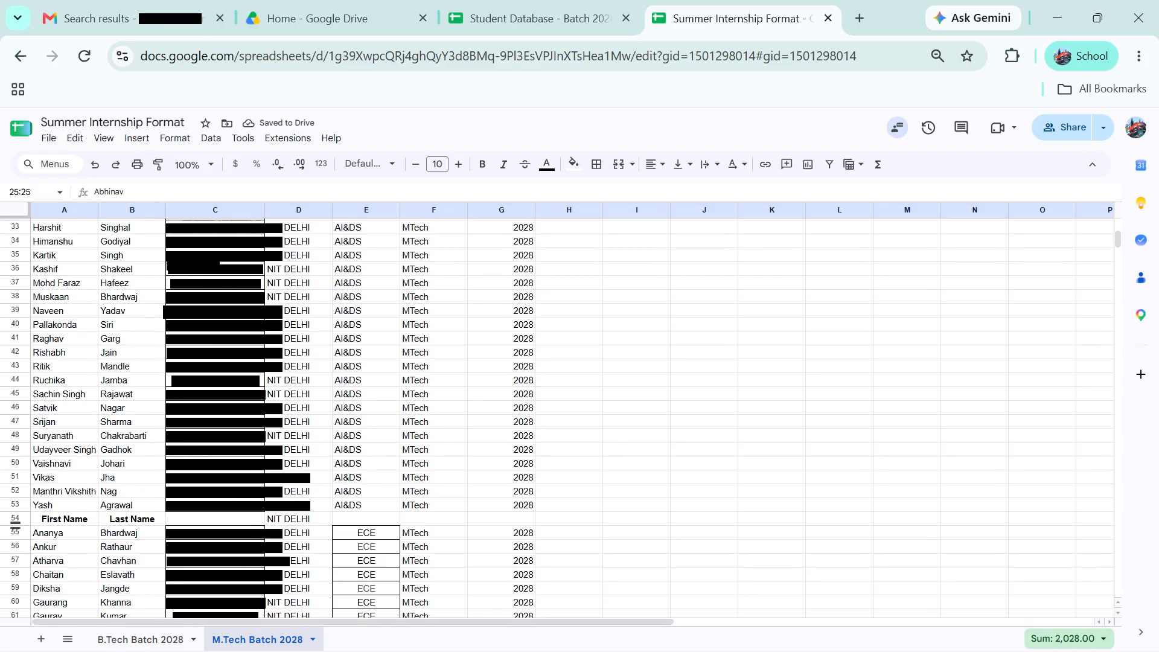
{"action": "left_click", "coordinate": [12, 516]}
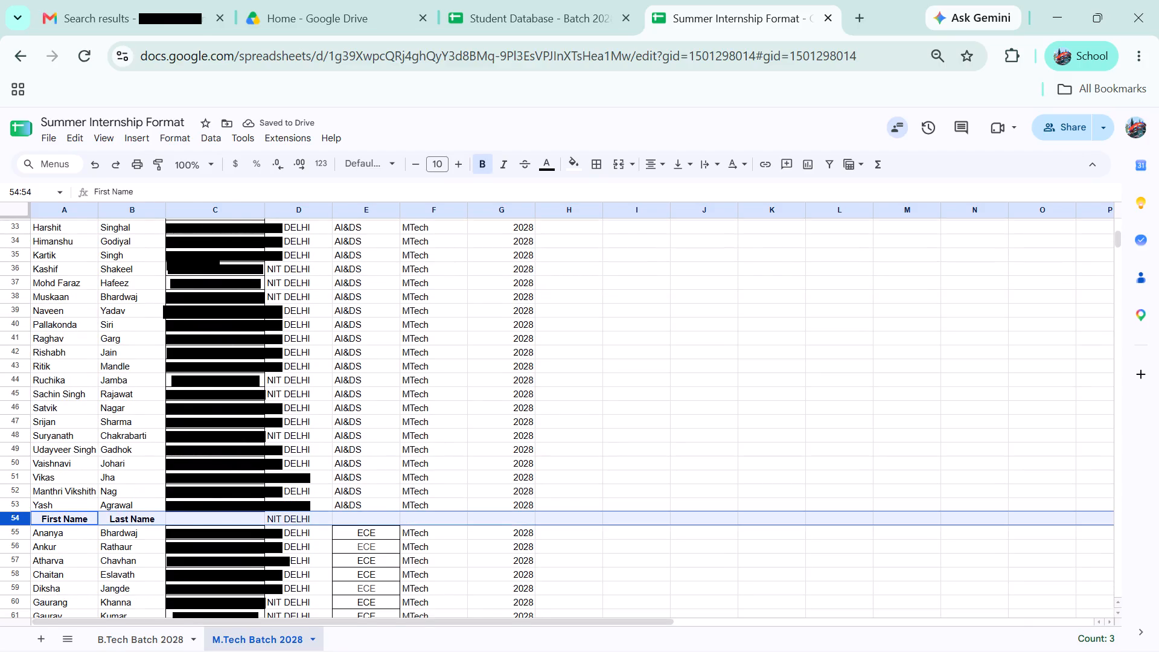
{"action": "right_click", "coordinate": [15, 519]}
{"action": "left_click", "coordinate": [77, 323]}
{"action": "scroll", "coordinate": [162, 436], "scroll_direction": "down", "scroll_amount": 3}
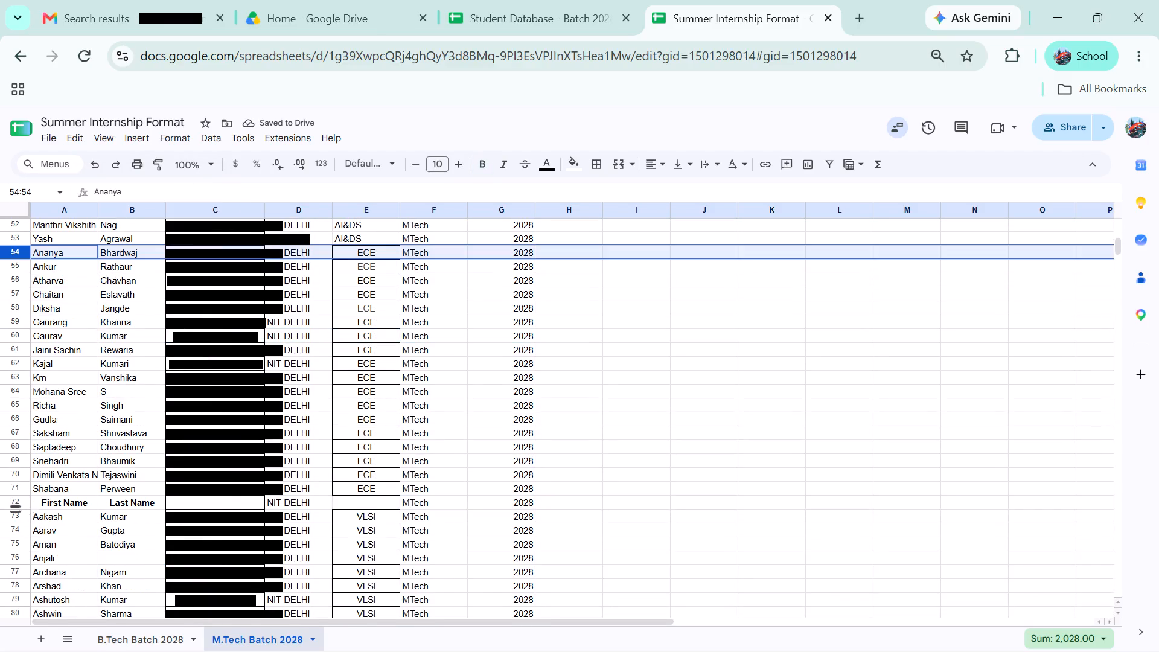
{"action": "left_click", "coordinate": [16, 503]}
{"action": "right_click", "coordinate": [16, 503]}
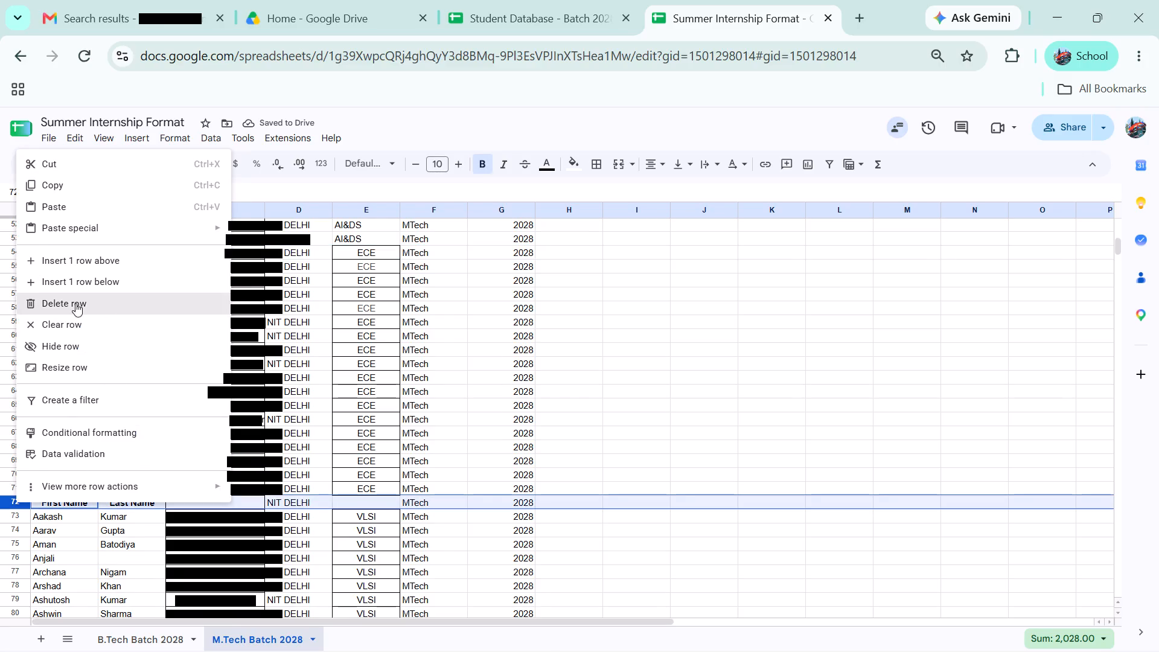
{"action": "left_click", "coordinate": [75, 303]}
Delete the nameless row 96 above the PED student and the repeated header row 97 above the MAE students.
{"action": "scroll", "coordinate": [46, 514], "scroll_direction": "down", "scroll_amount": 4}
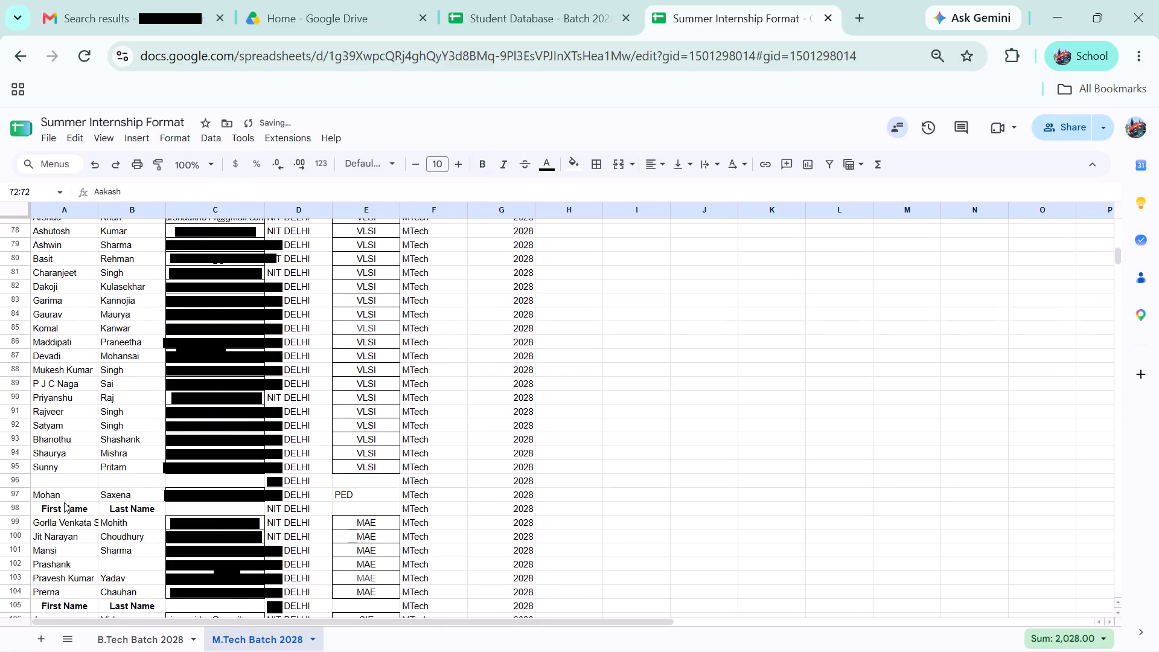
{"action": "left_click", "coordinate": [14, 478]}
{"action": "right_click", "coordinate": [14, 478]}
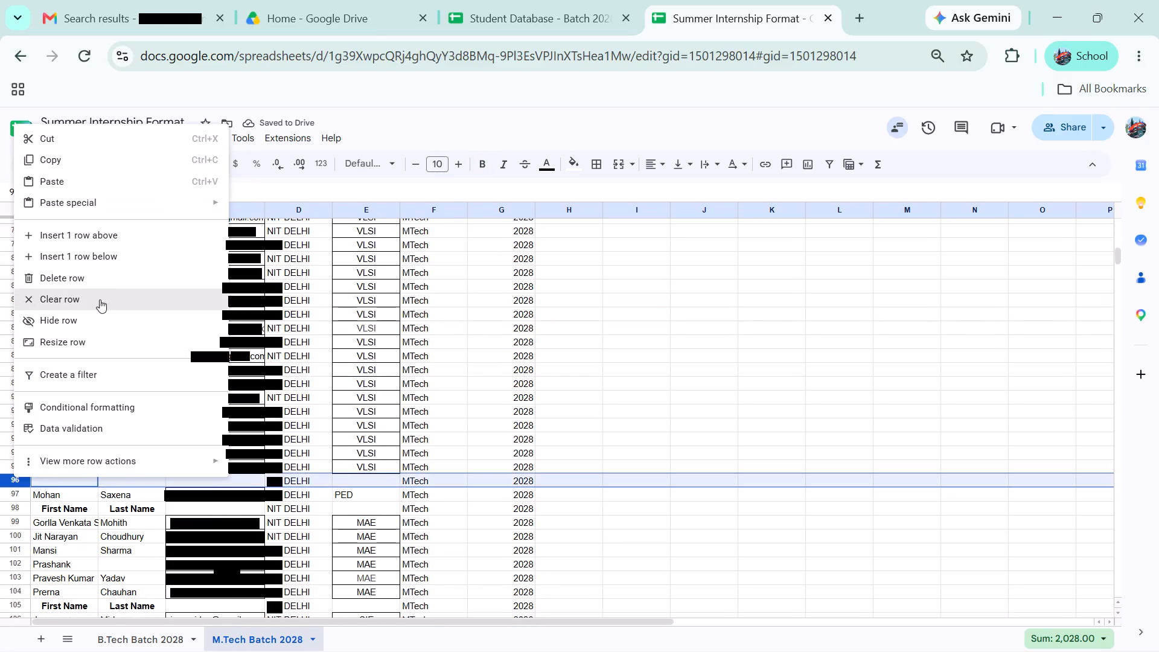
{"action": "left_click", "coordinate": [92, 287]}
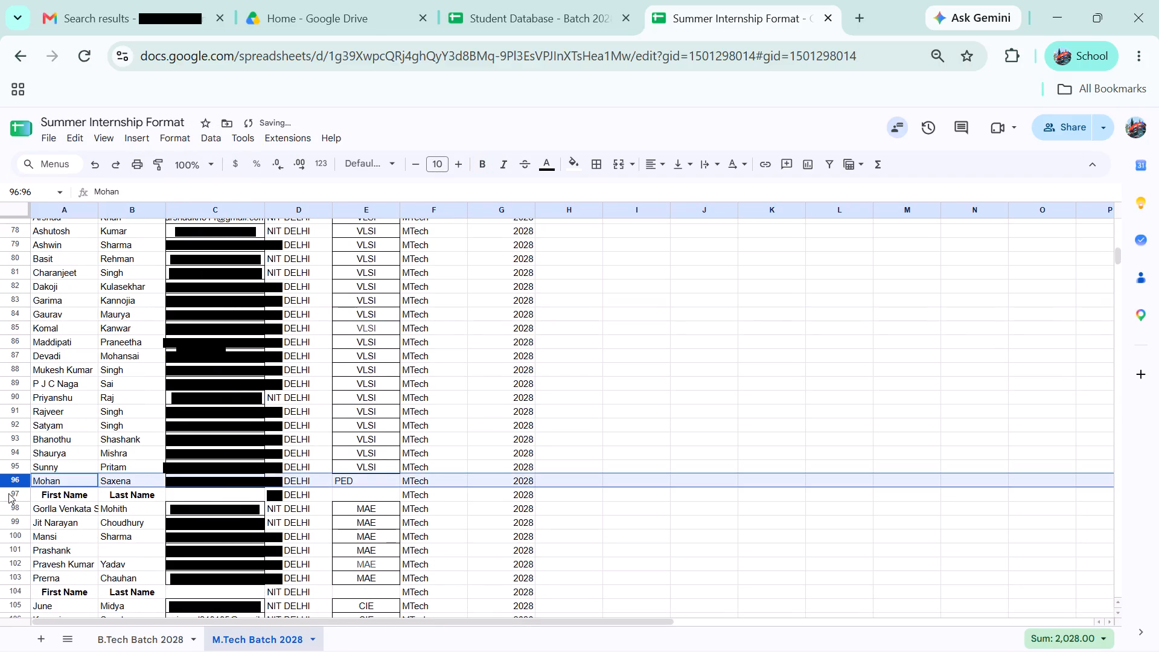
{"action": "left_click", "coordinate": [8, 493]}
{"action": "right_click", "coordinate": [8, 493]}
{"action": "left_click", "coordinate": [54, 293]}
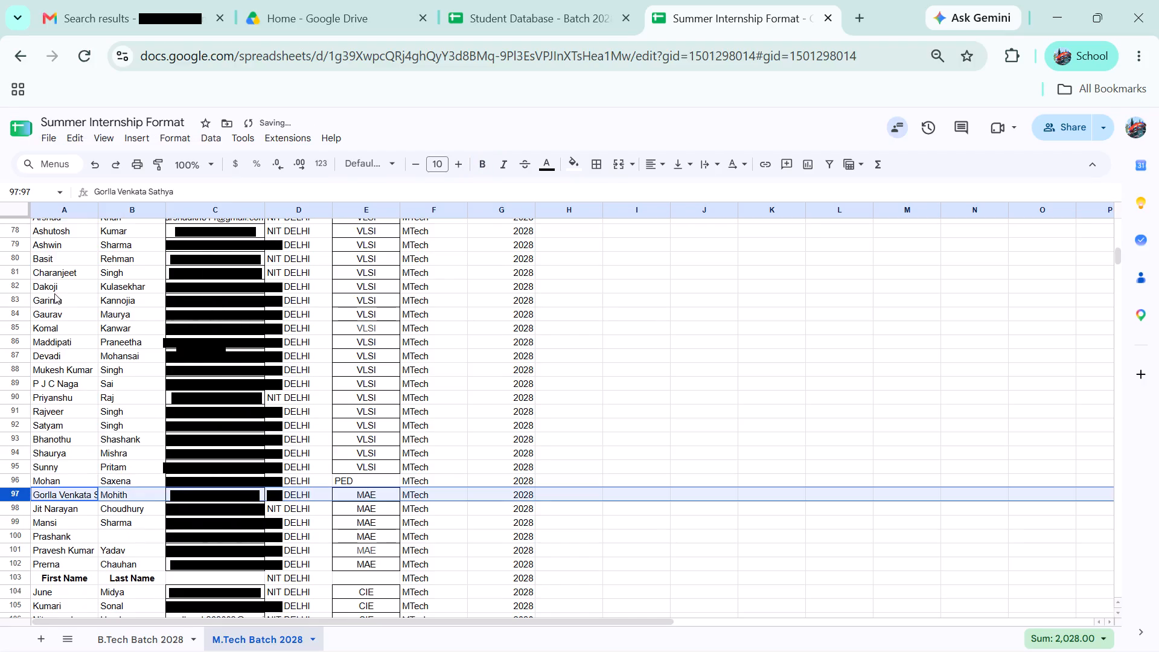
Delete the repeated header rows above the CIE and MAC students, rows 103 and 109, one after the other.
{"action": "scroll", "coordinate": [231, 522], "scroll_direction": "down", "scroll_amount": 1}
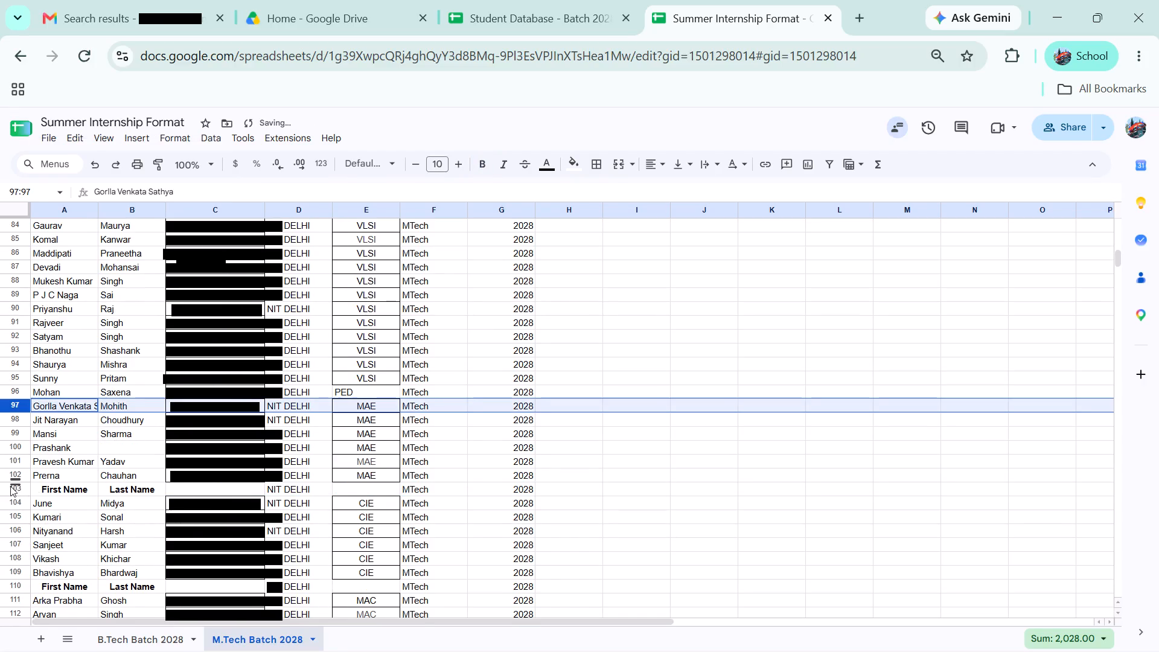
{"action": "left_click", "coordinate": [10, 486]}
{"action": "right_click", "coordinate": [10, 486]}
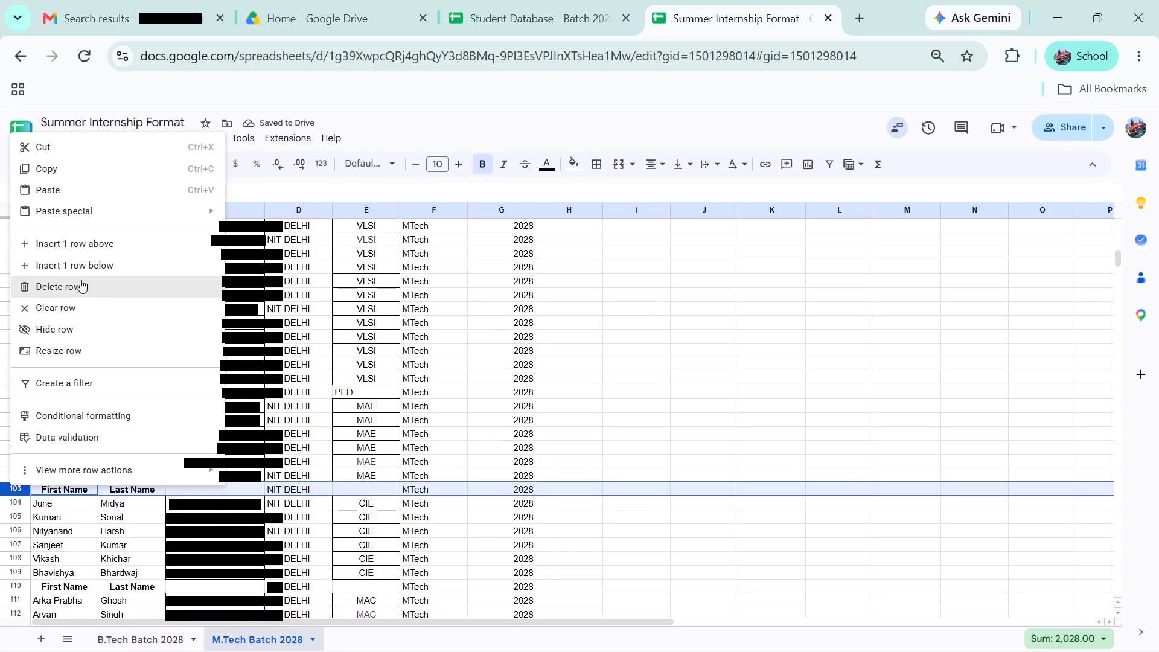
{"action": "left_click", "coordinate": [78, 293]}
{"action": "scroll", "coordinate": [180, 442], "scroll_direction": "down", "scroll_amount": 2}
{"action": "left_click", "coordinate": [15, 395]}
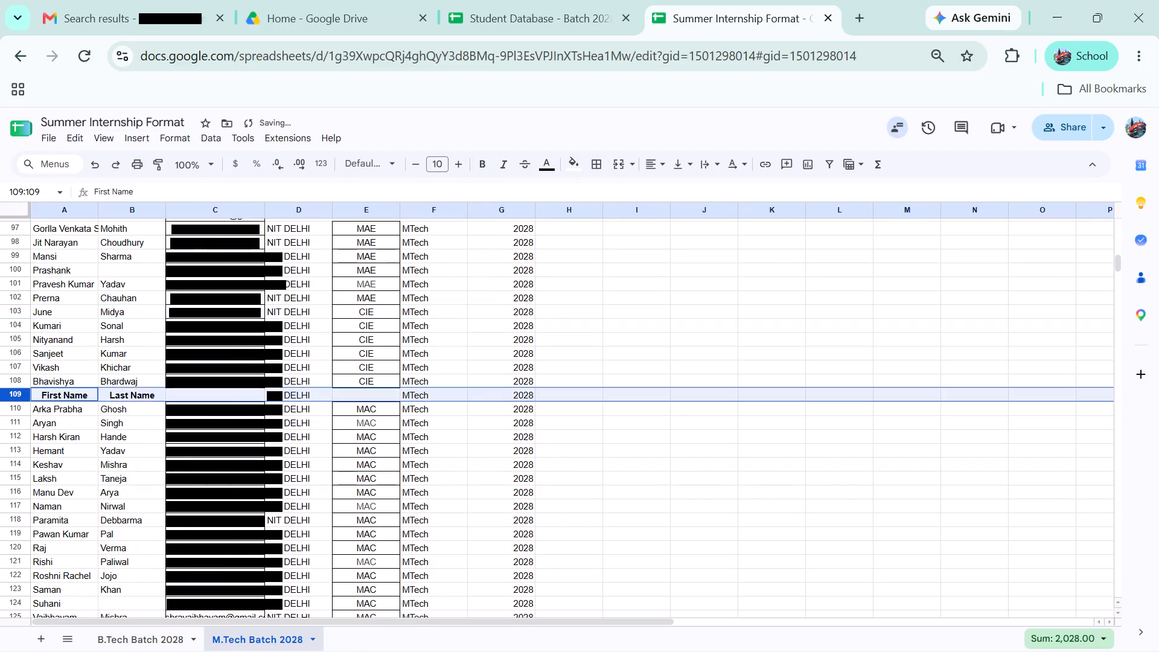
{"action": "right_click", "coordinate": [15, 395]}
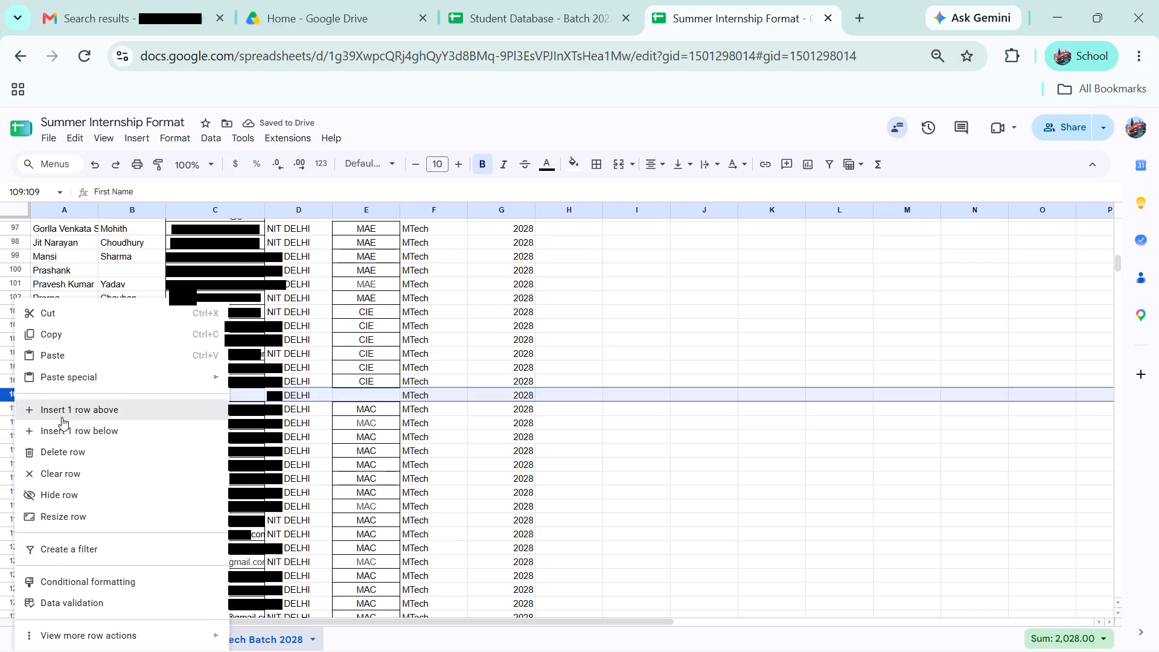
{"action": "left_click", "coordinate": [51, 448]}
Apply all borders to the whole student table A1:G124.
{"action": "left_click", "coordinate": [239, 514]}
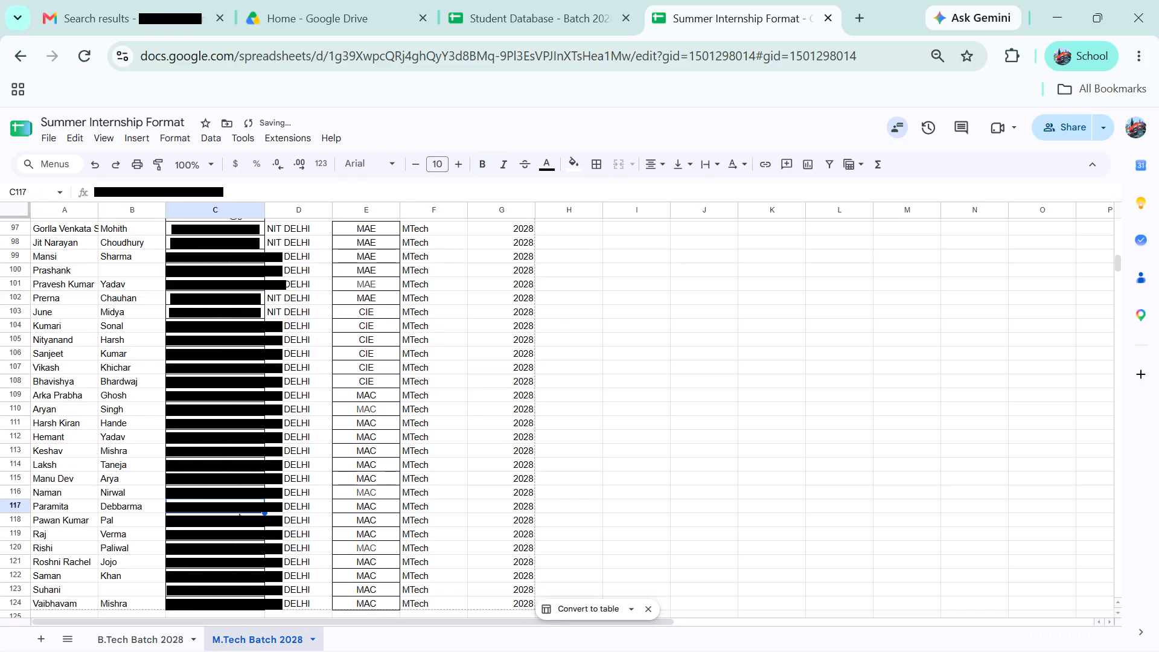
{"action": "key", "text": "ctrl+a"}
{"action": "left_click", "coordinate": [593, 168]}
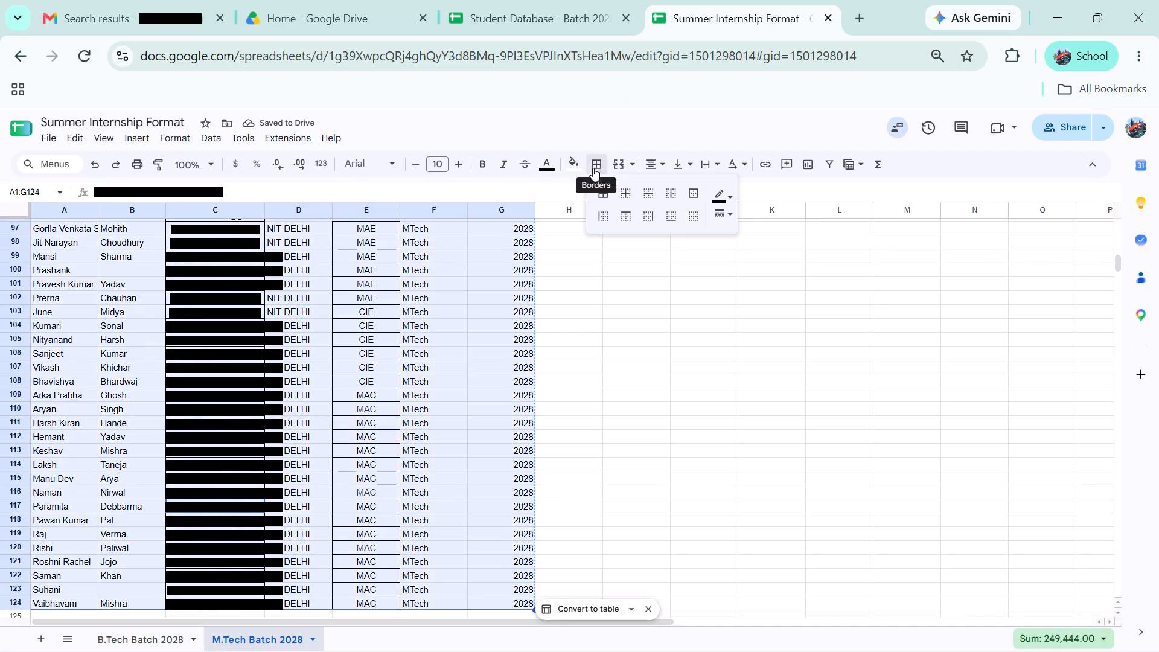
{"action": "left_click", "coordinate": [600, 186]}
{"action": "scroll", "coordinate": [470, 421], "scroll_direction": "up", "scroll_amount": 1}
{"action": "left_click", "coordinate": [297, 467]}
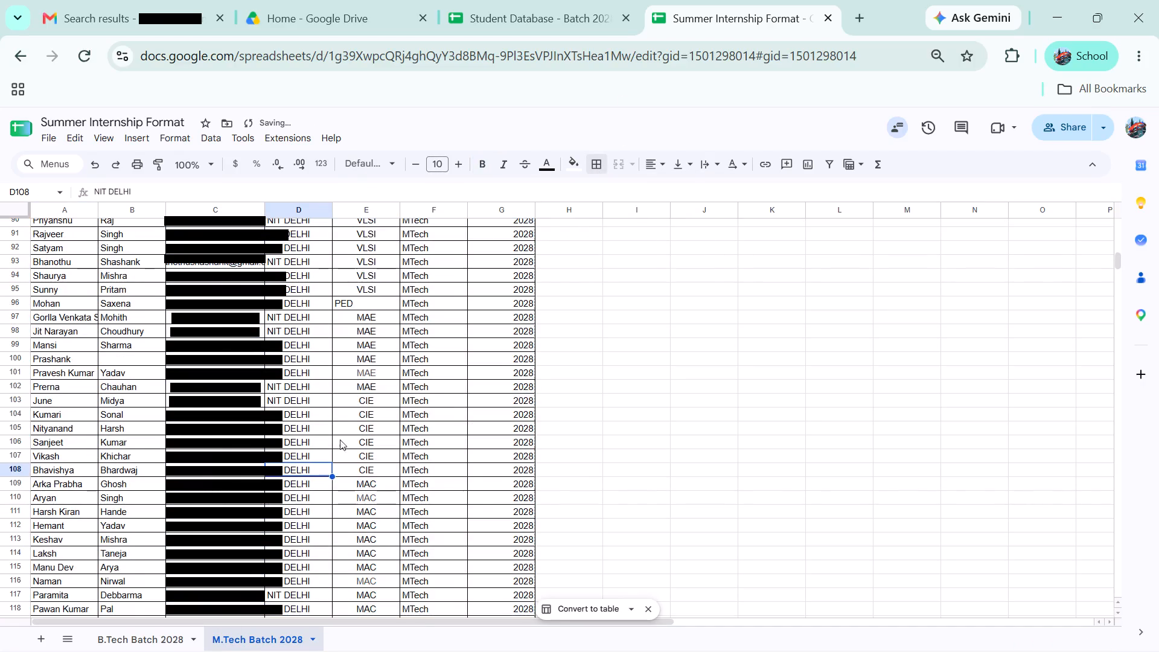
Centre-align the contents of the entire M.Tech Batch 2028 sheet horizontally.
{"action": "scroll", "coordinate": [340, 439], "scroll_direction": "up", "scroll_amount": 4}
{"action": "left_click", "coordinate": [8, 206]}
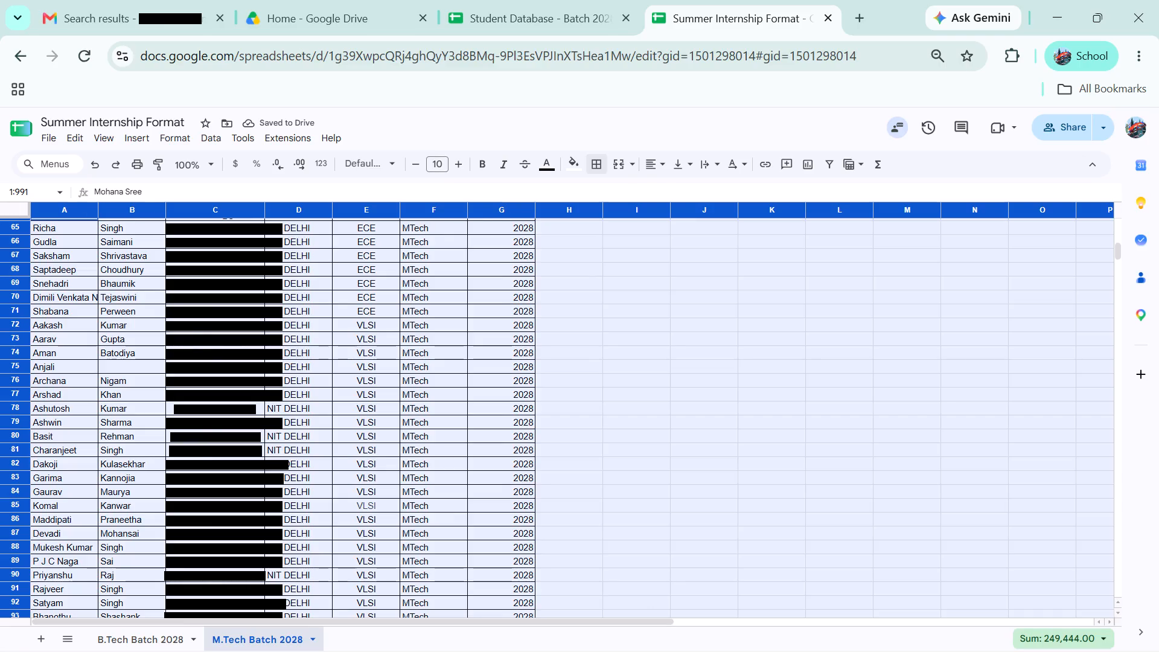
{"action": "left_click", "coordinate": [655, 166]}
{"action": "left_click", "coordinate": [670, 193]}
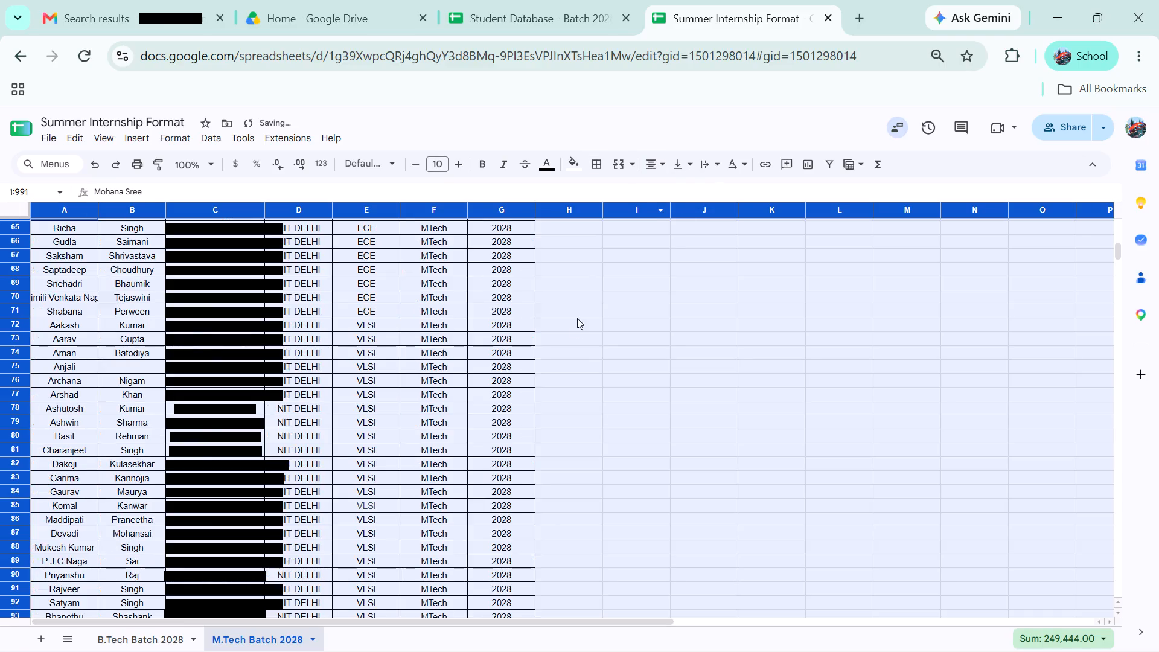
{"action": "left_click", "coordinate": [576, 326]}
Widen the Email ID column C so the addresses fit within their cells.
{"action": "scroll", "coordinate": [355, 497], "scroll_direction": "up", "scroll_amount": 9}
{"action": "scroll", "coordinate": [155, 438], "scroll_direction": "up", "scroll_amount": 8}
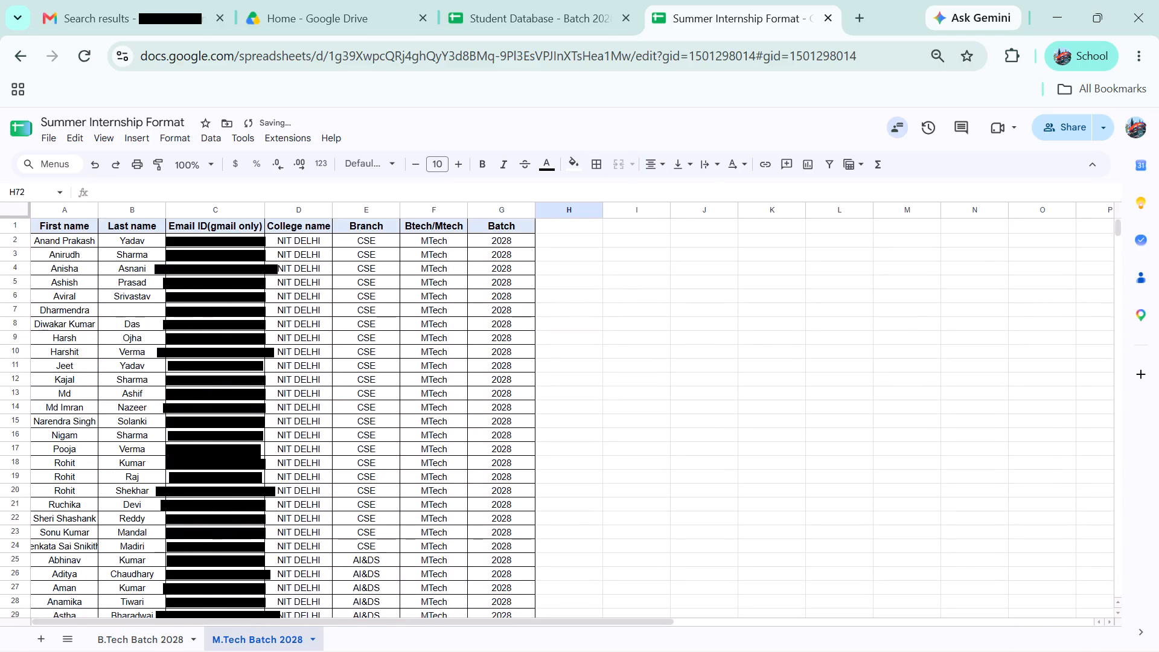
{"action": "scroll", "coordinate": [168, 446], "scroll_direction": "up", "scroll_amount": 3}
{"action": "left_click_drag", "start_coordinate": [266, 206], "coordinate": [295, 226]}
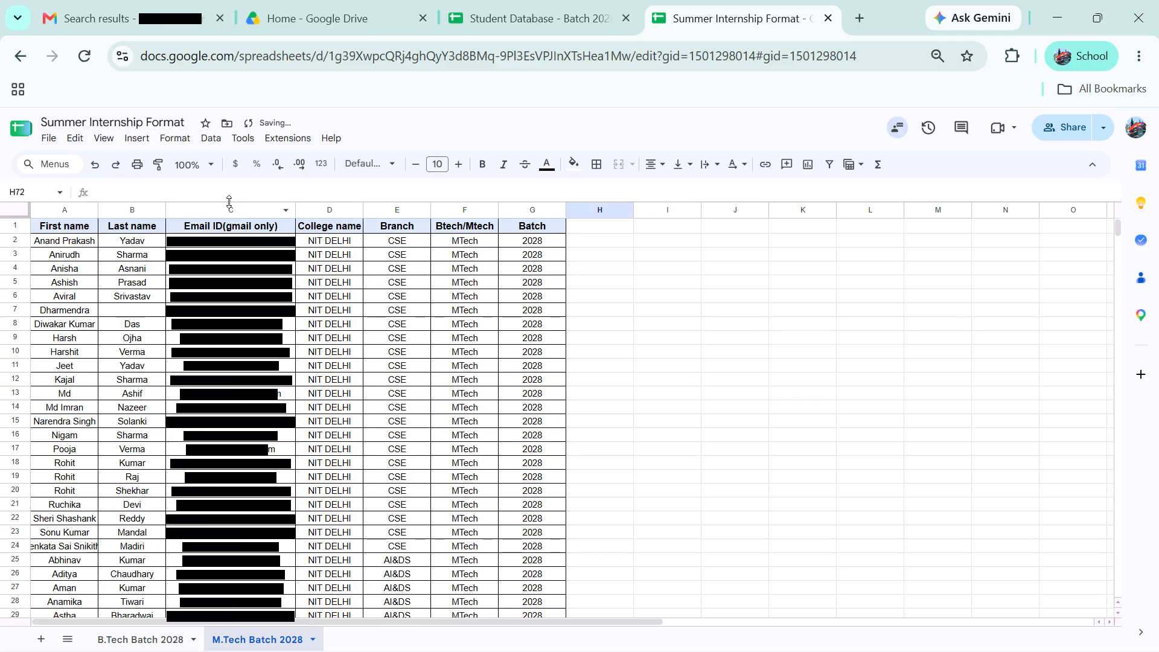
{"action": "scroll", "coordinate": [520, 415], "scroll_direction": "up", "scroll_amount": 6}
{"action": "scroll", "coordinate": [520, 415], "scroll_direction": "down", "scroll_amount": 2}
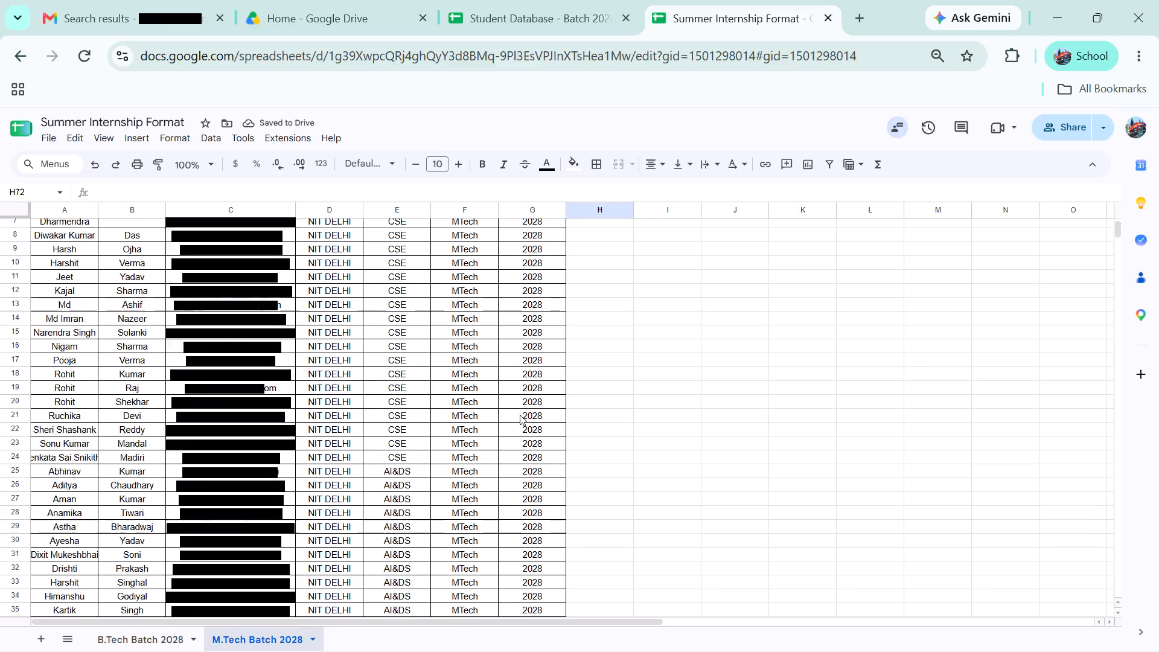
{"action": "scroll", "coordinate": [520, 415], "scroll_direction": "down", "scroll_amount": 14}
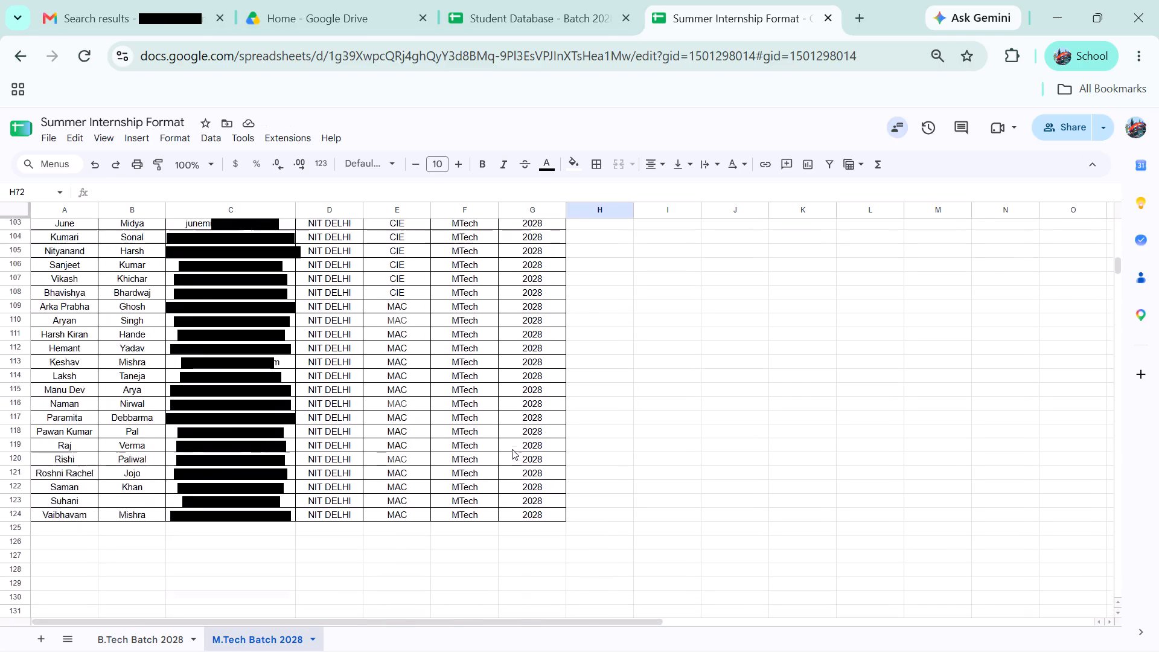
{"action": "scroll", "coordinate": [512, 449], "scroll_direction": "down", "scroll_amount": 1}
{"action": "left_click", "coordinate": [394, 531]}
Add a new sheet to the Summer Internship Format spreadsheet and rename it MCA Batch 2028.
{"action": "left_click", "coordinate": [31, 634]}
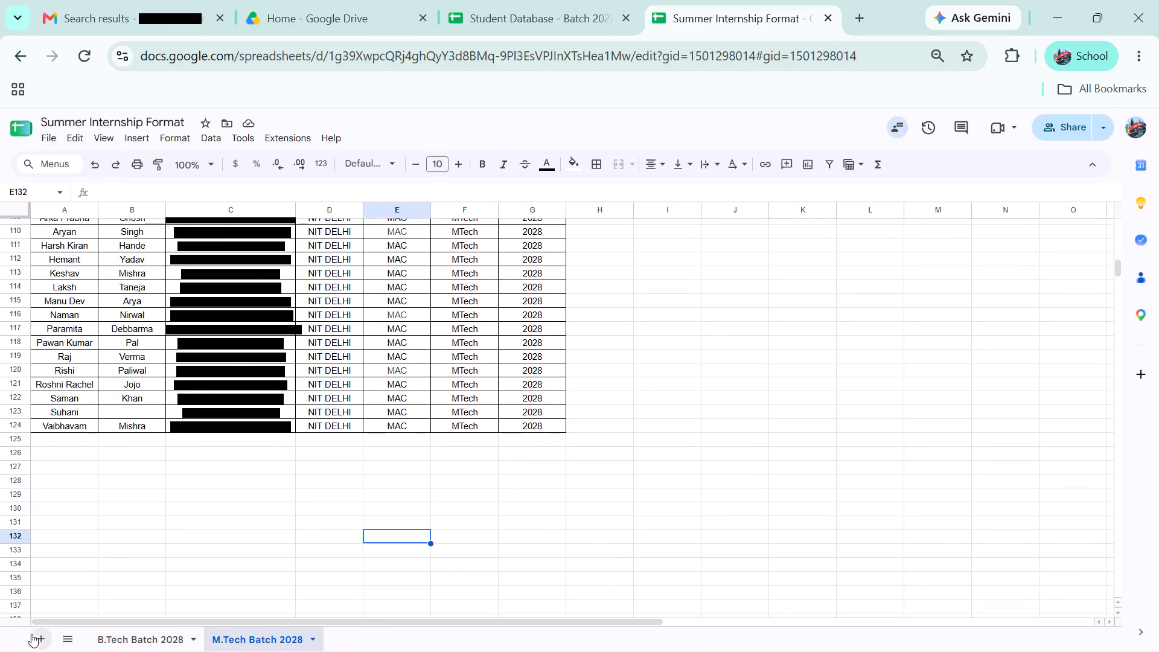
{"action": "right_click", "coordinate": [356, 639]}
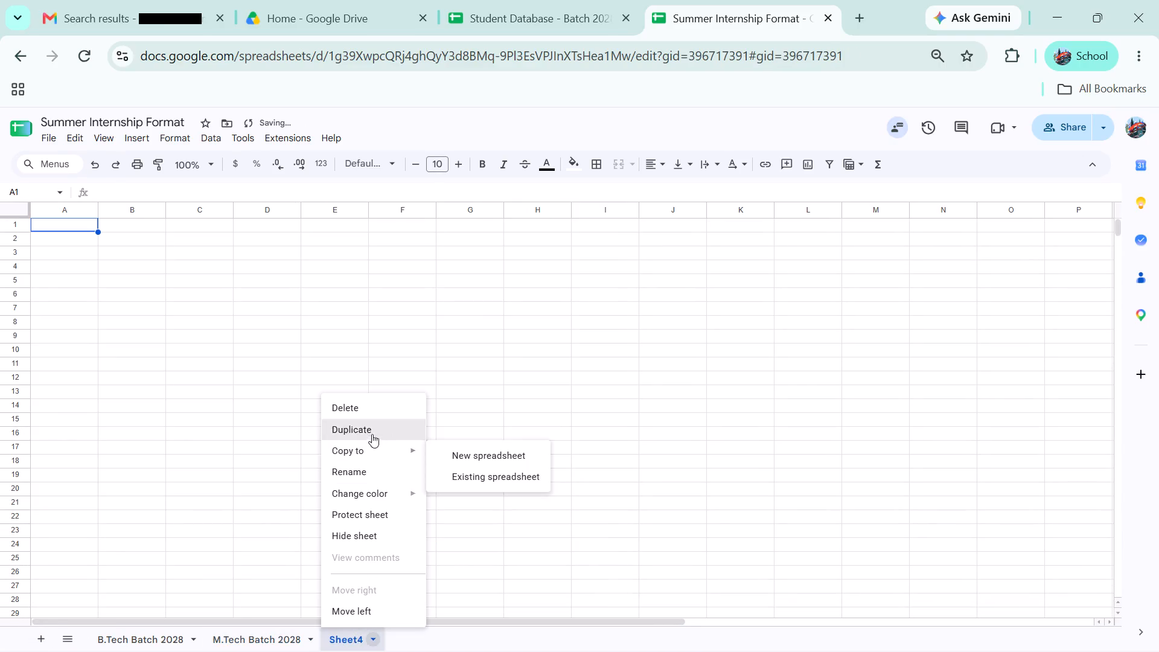
{"action": "left_click", "coordinate": [358, 473]}
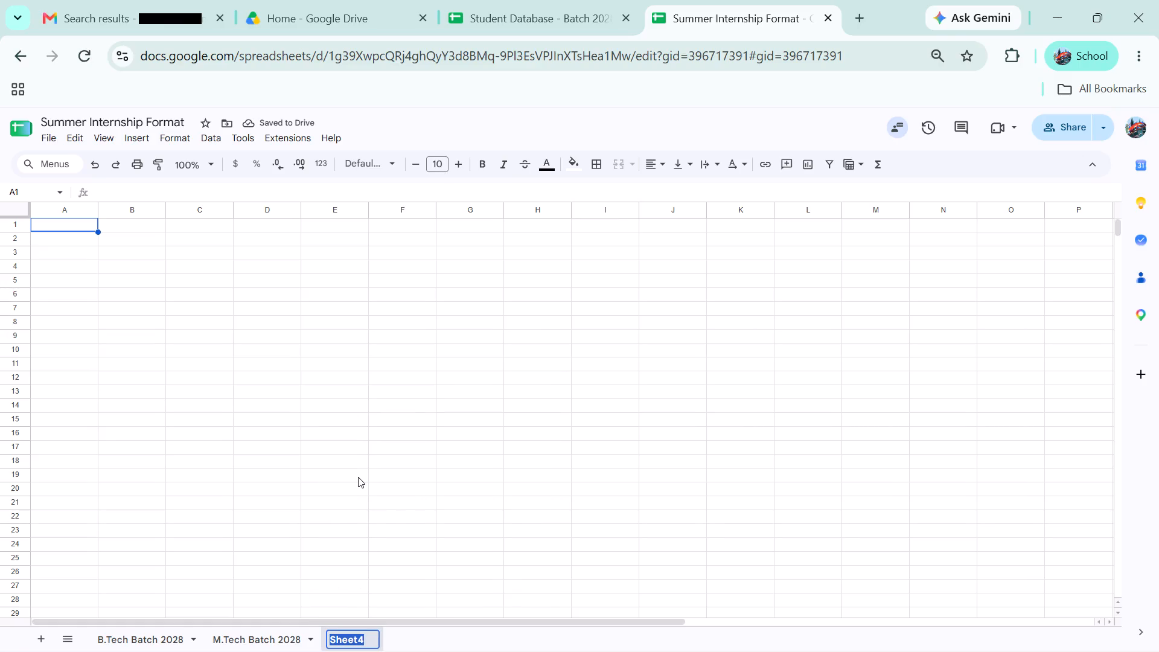
{"action": "type", "text": "MCA"}
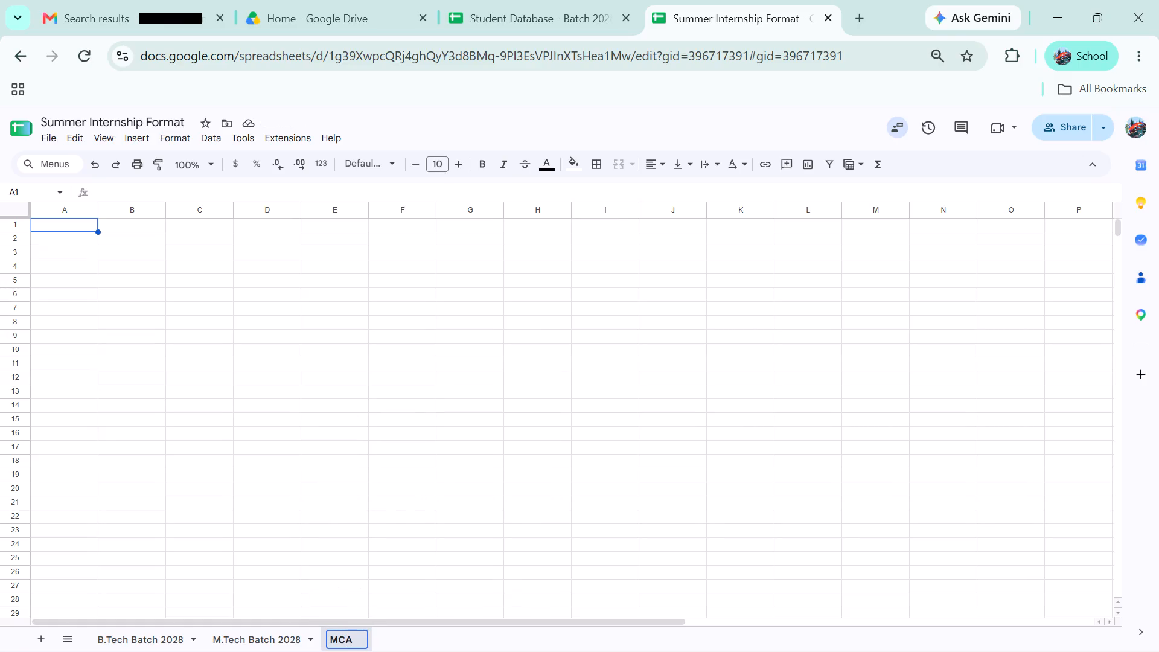
{"action": "key", "text": "space"}
{"action": "type", "text": "M"}
{"action": "key", "text": "a"}
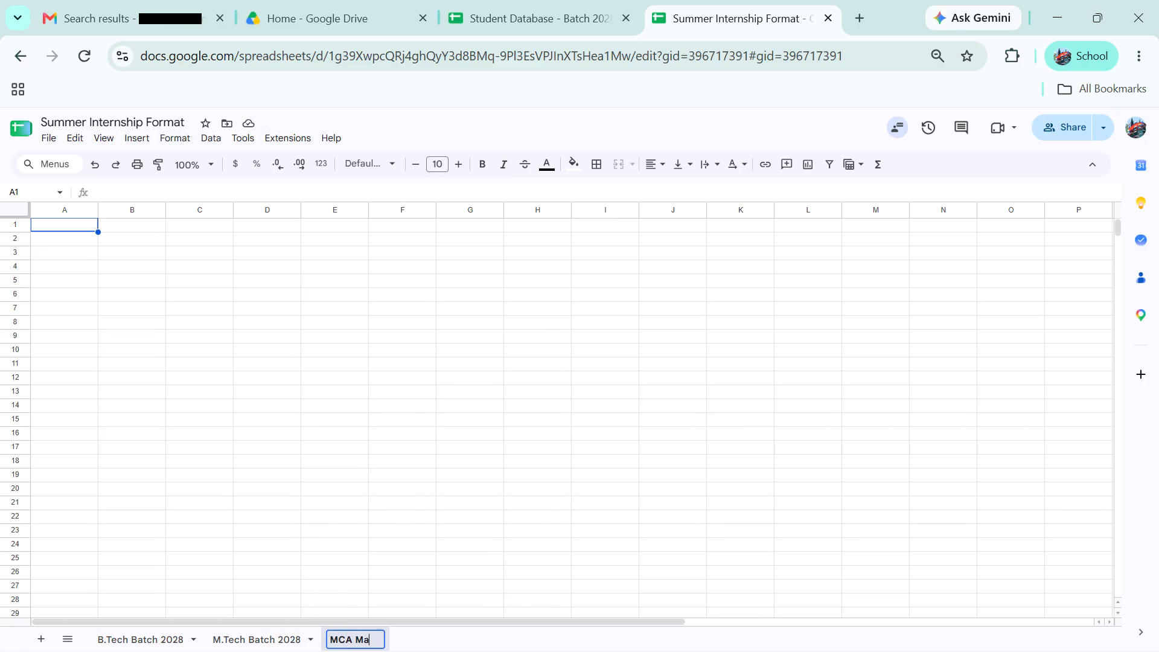
{"action": "key", "text": "BackSpace"}
{"action": "key", "text": "BackSpace"}
{"action": "type", "text": "Batch 2028"}
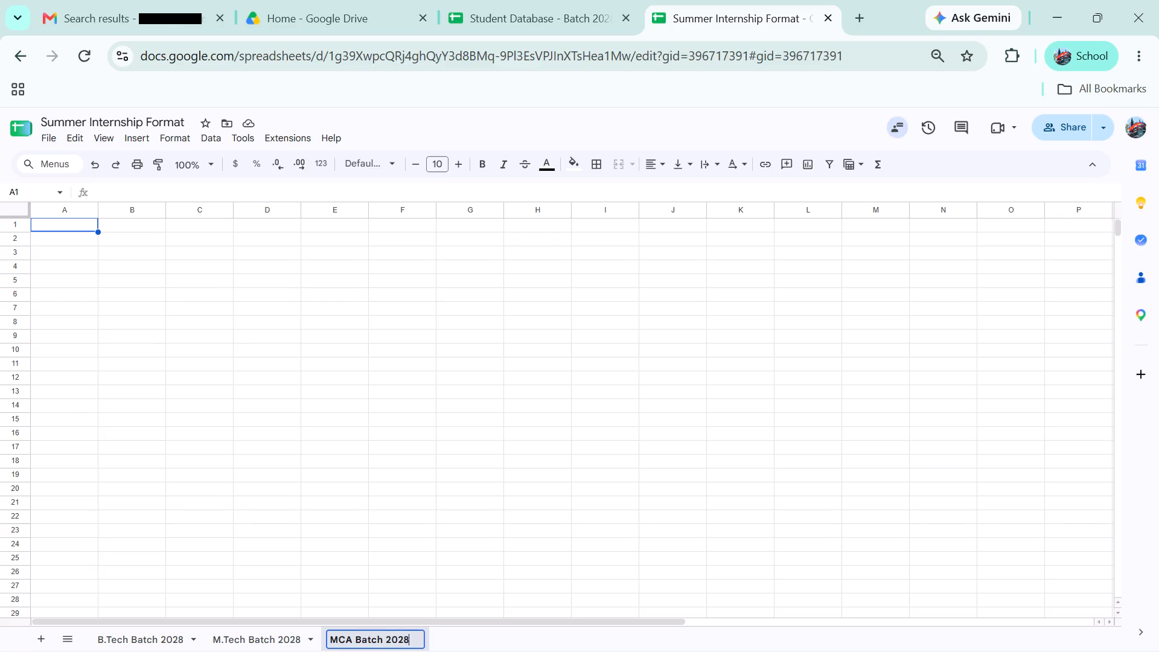
{"action": "key", "text": "Return"}
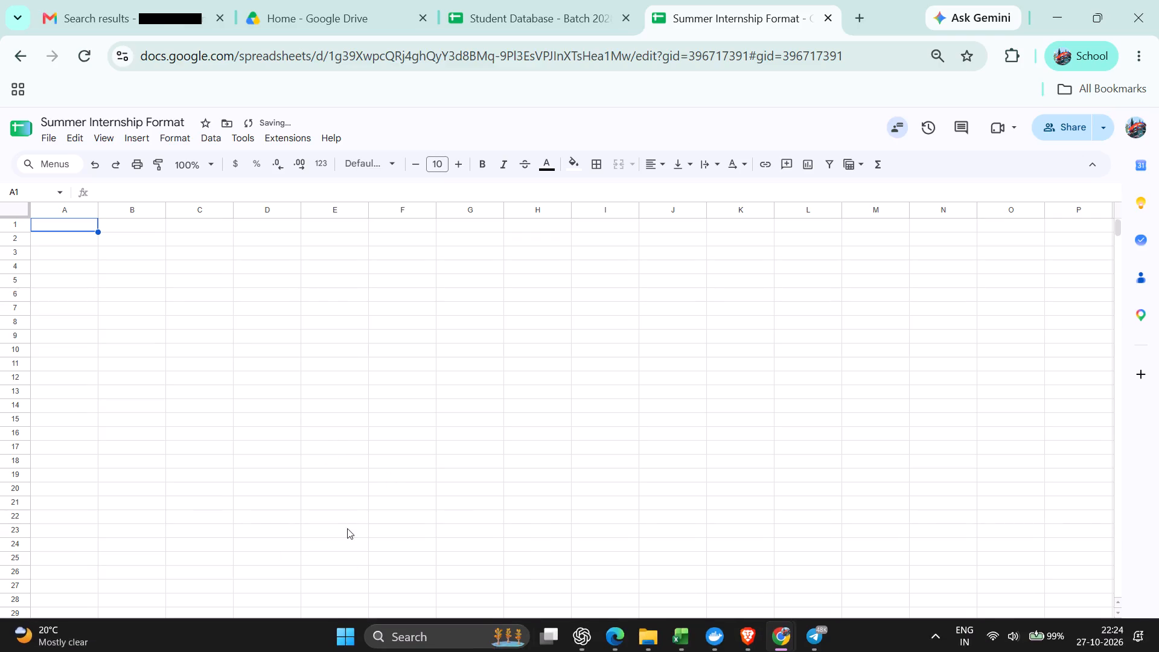
Copy the header row of the M.Tech Batch 2028 sheet into row 1 of the MCA Batch 2028 sheet.
{"action": "left_click", "coordinate": [282, 634]}
{"action": "scroll", "coordinate": [144, 462], "scroll_direction": "up", "scroll_amount": 9}
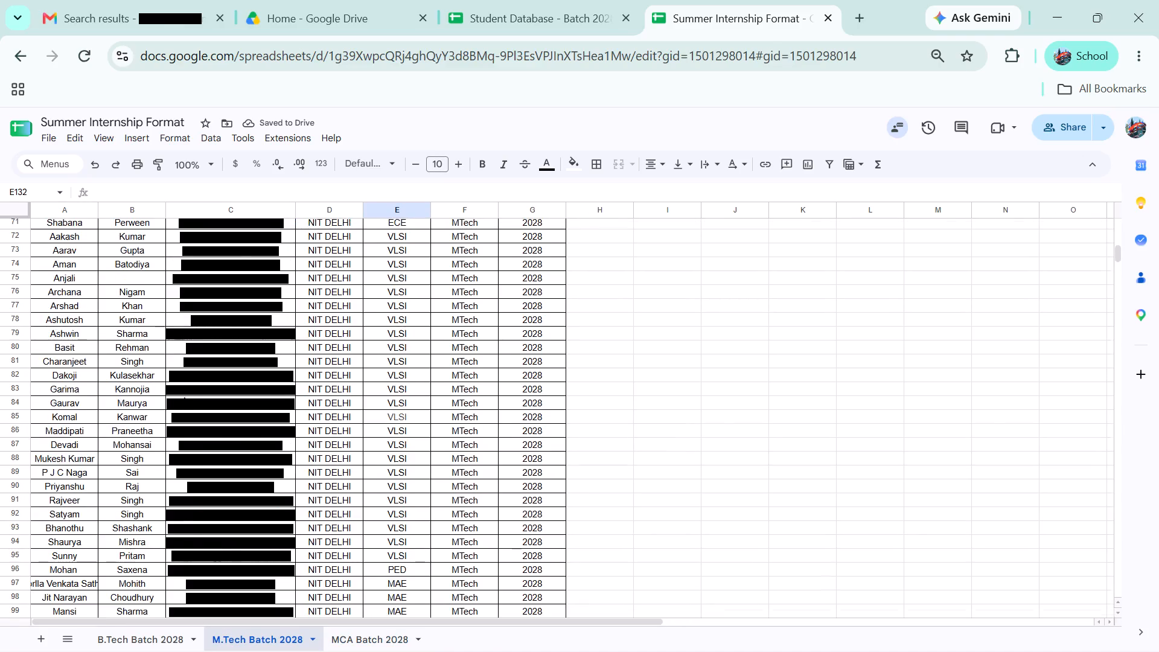
{"action": "scroll", "coordinate": [184, 397], "scroll_direction": "up", "scroll_amount": 5}
{"action": "scroll", "coordinate": [129, 332], "scroll_direction": "up", "scroll_amount": 13}
{"action": "left_click", "coordinate": [18, 227]}
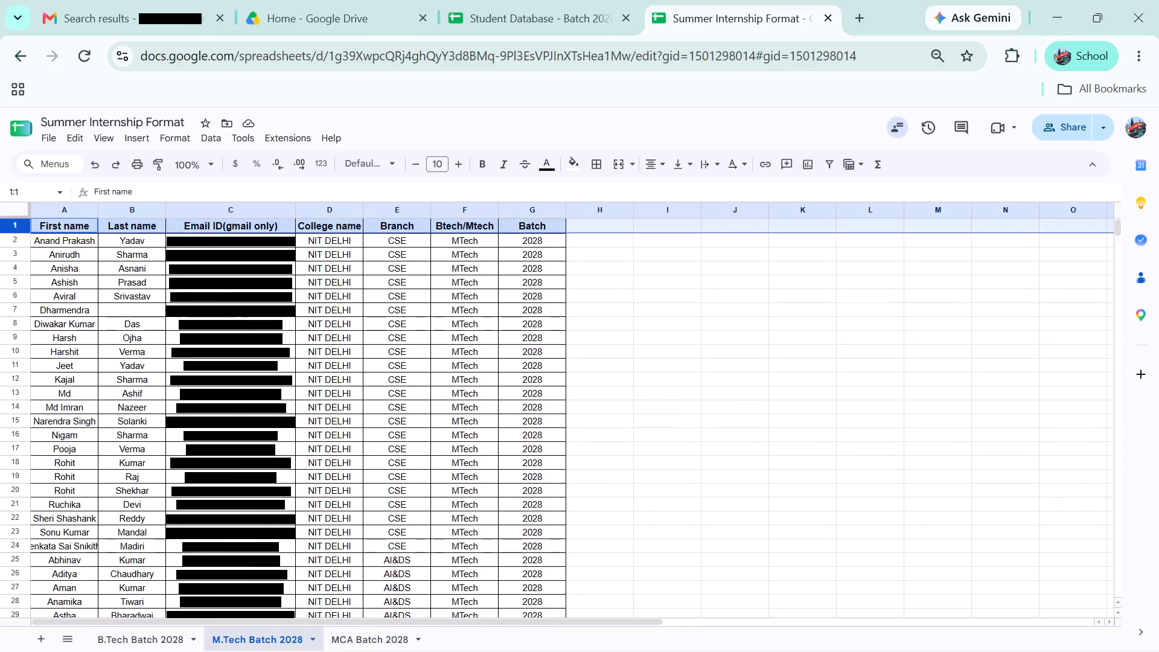
{"action": "key", "text": "ctrl+c"}
{"action": "left_click", "coordinate": [349, 640]}
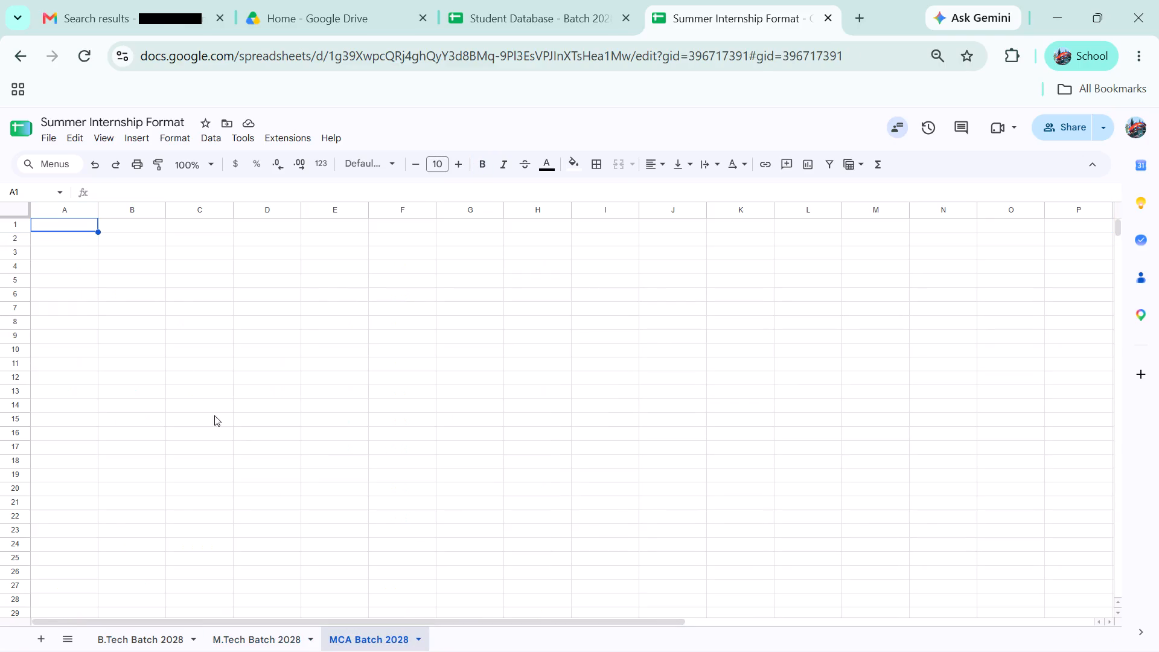
{"action": "left_click", "coordinate": [4, 229]}
{"action": "key", "text": "ctrl+v"}
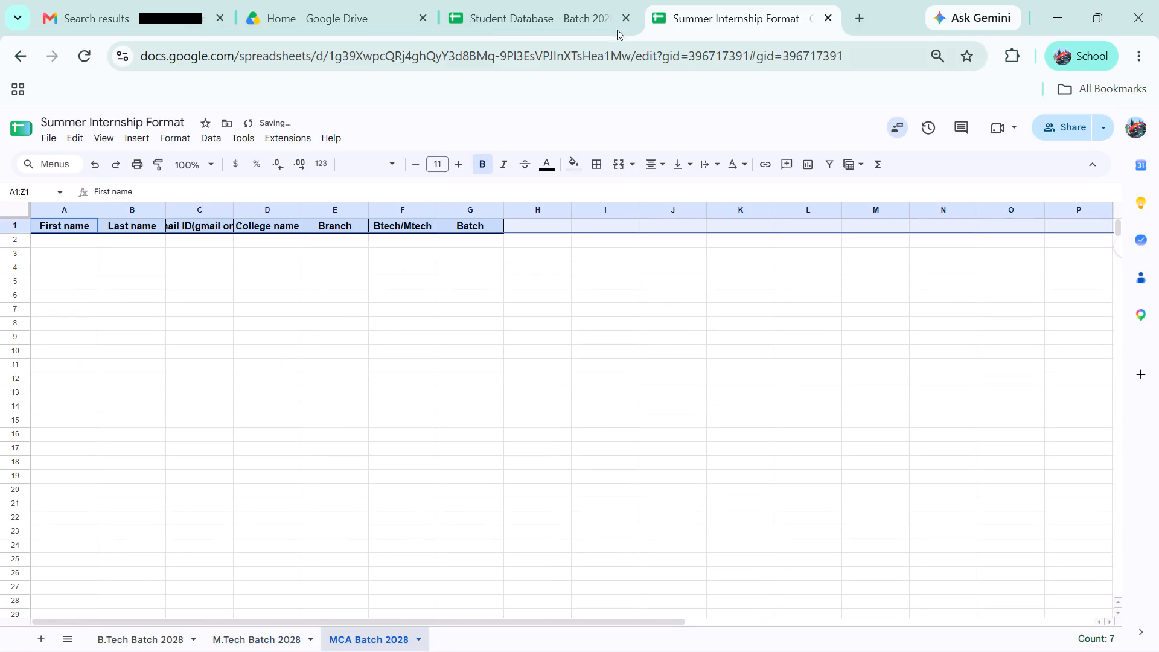
{"action": "left_click", "coordinate": [561, 4]}
{"action": "left_click", "coordinate": [539, 633]}
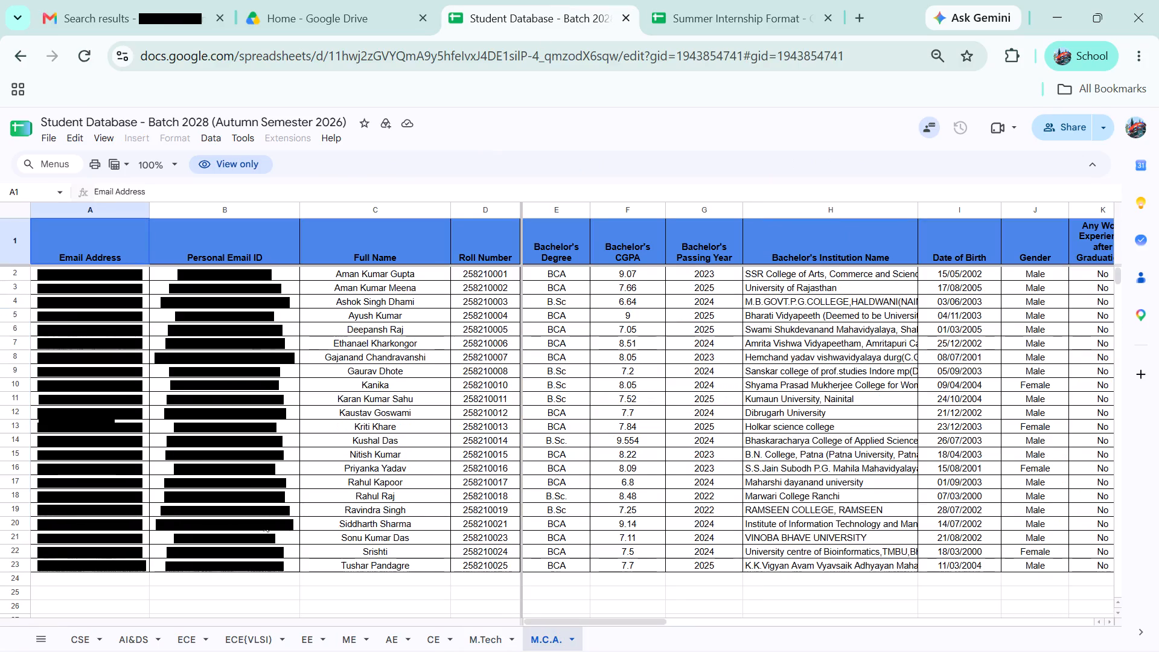
{"action": "scroll", "coordinate": [263, 521], "scroll_direction": "up", "scroll_amount": 6}
{"action": "left_click_drag", "start_coordinate": [389, 269], "coordinate": [409, 492]}
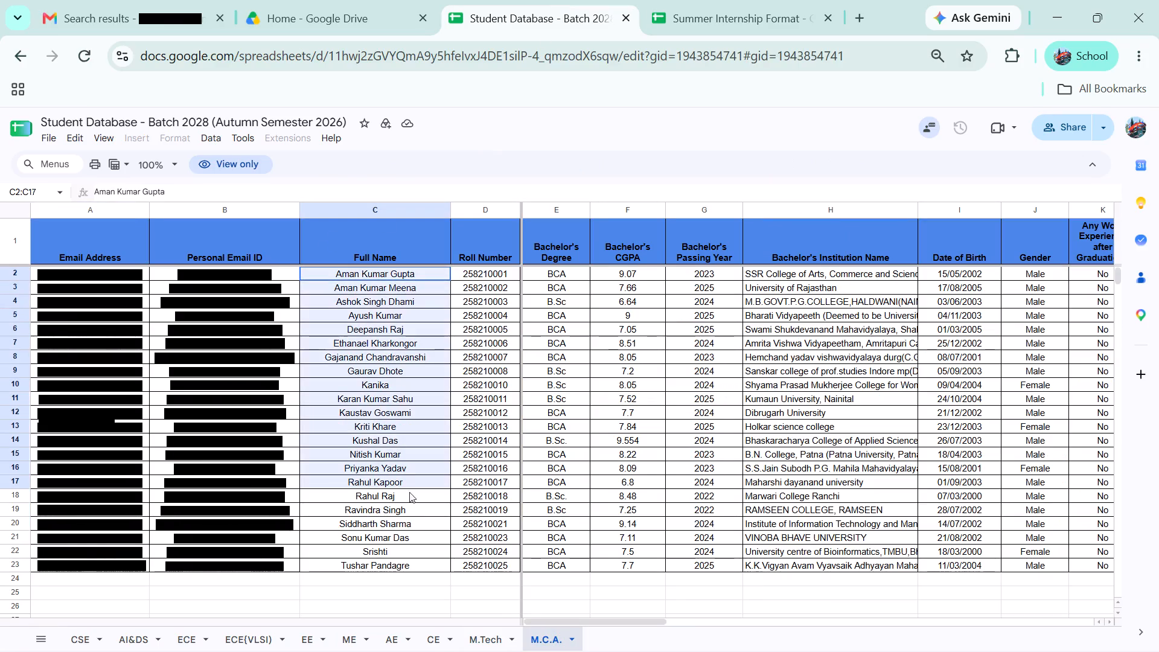
{"action": "left_click_drag", "start_coordinate": [409, 492], "coordinate": [409, 573]}
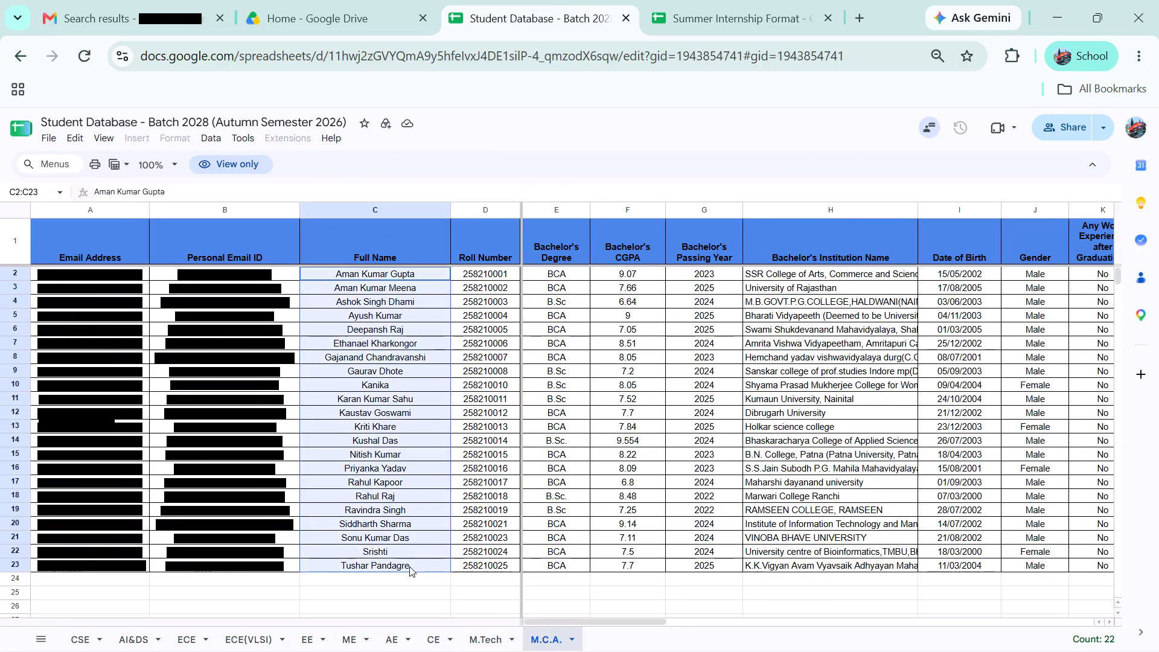
{"action": "key", "text": "ctrl+c"}
{"action": "left_click", "coordinate": [586, 632]}
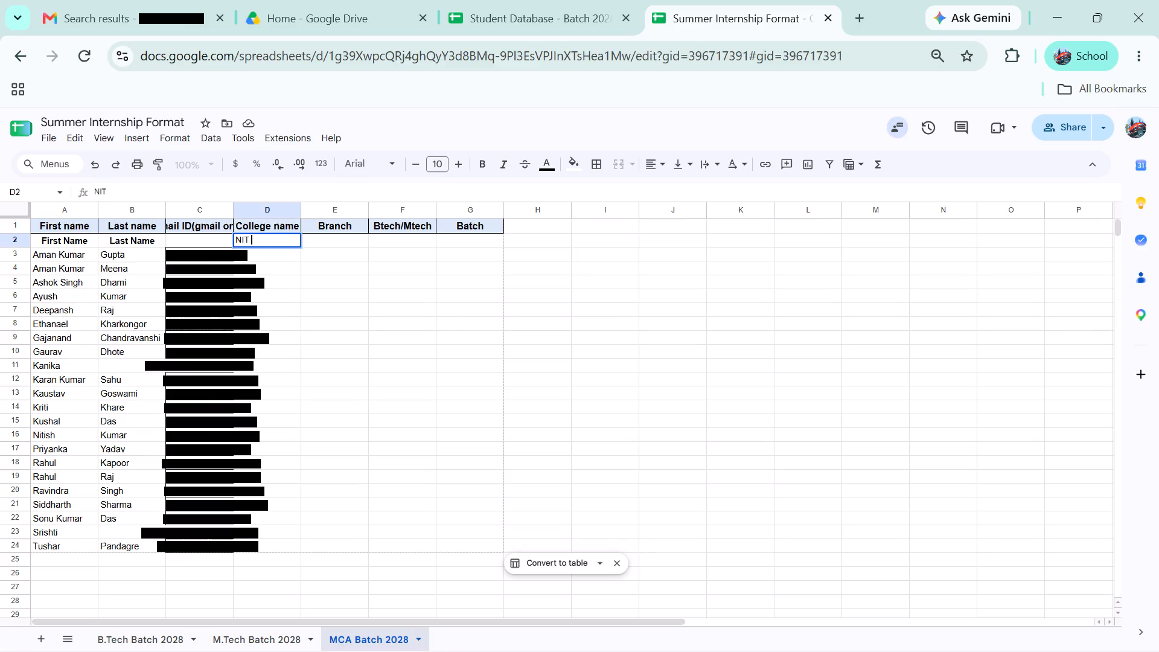
{"action": "type", "text": "DELHI"}
{"action": "left_click", "coordinate": [284, 234]}
{"action": "left_click", "coordinate": [311, 254]}
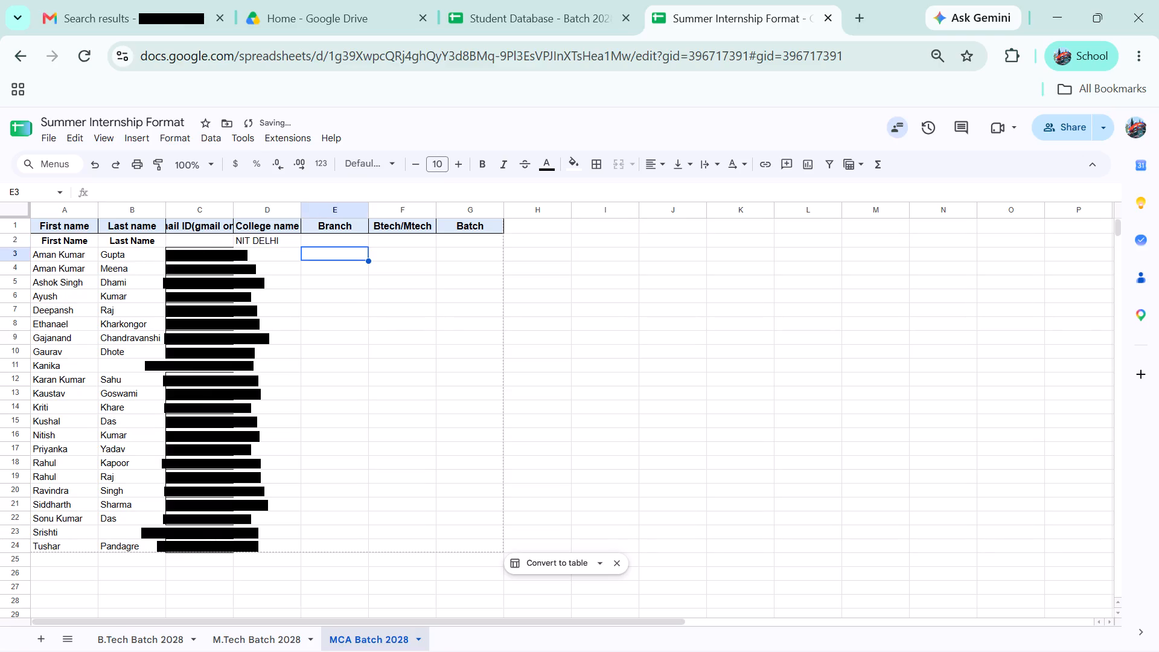
{"action": "left_click", "coordinate": [287, 241]}
{"action": "left_click_drag", "start_coordinate": [302, 248], "coordinate": [280, 536]}
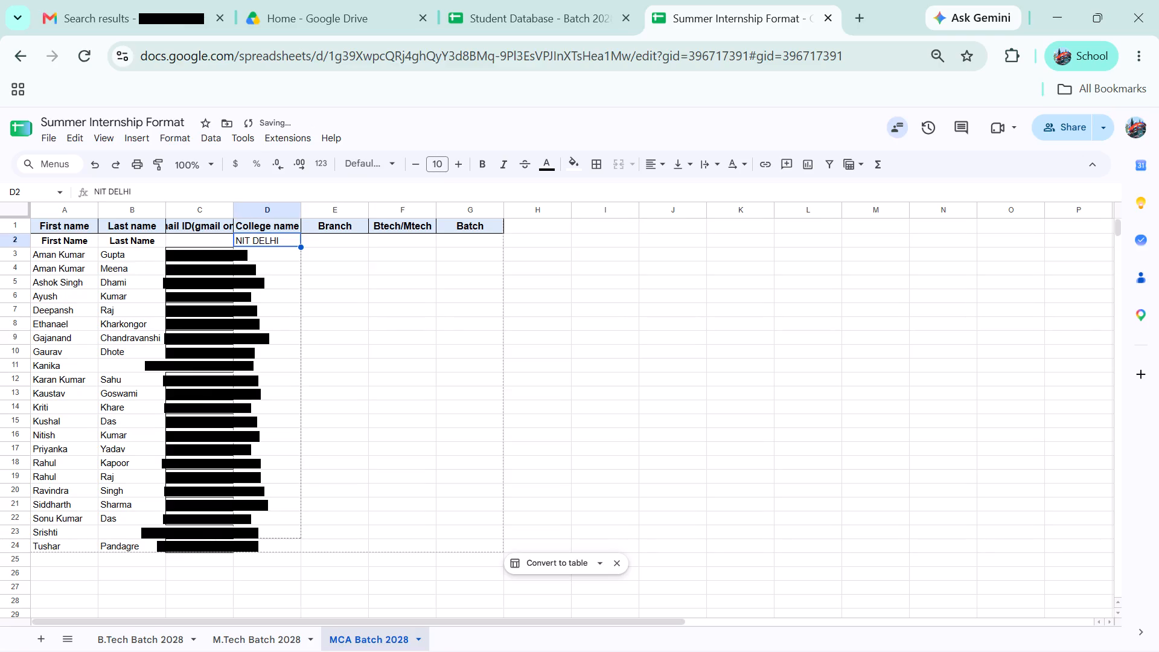
{"action": "left_click_drag", "start_coordinate": [280, 536], "coordinate": [279, 552]}
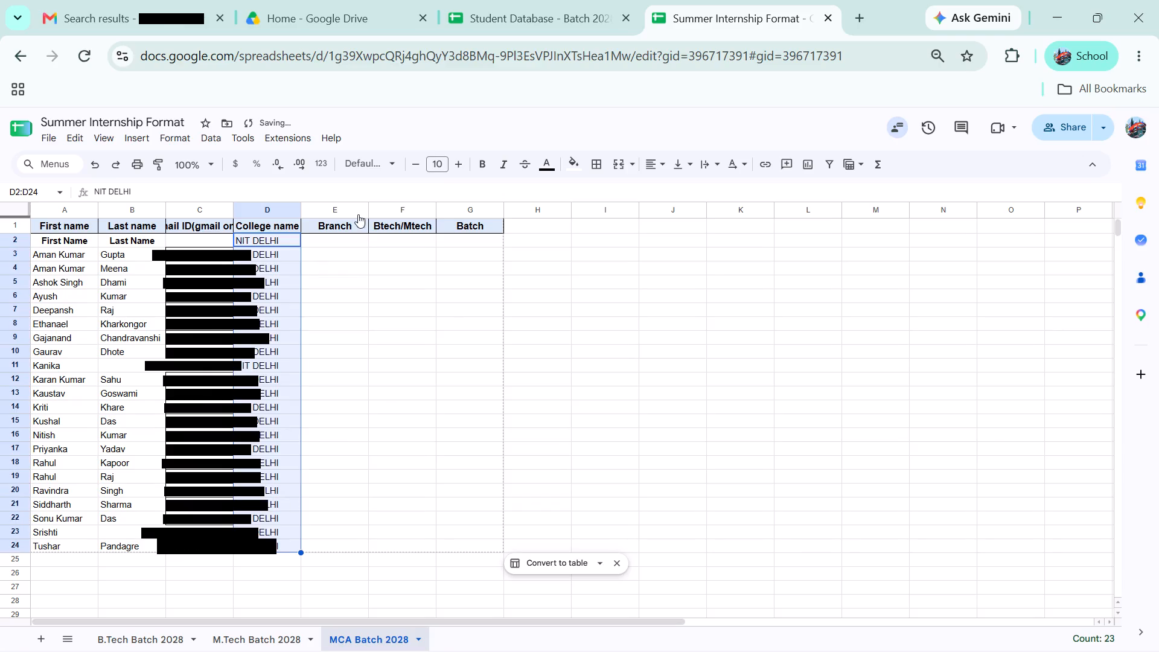
Look through the Student Database M.C.A. sheet's columns for branch information to use in the MCA Batch 2028 sheet.
{"action": "left_click", "coordinate": [326, 246]}
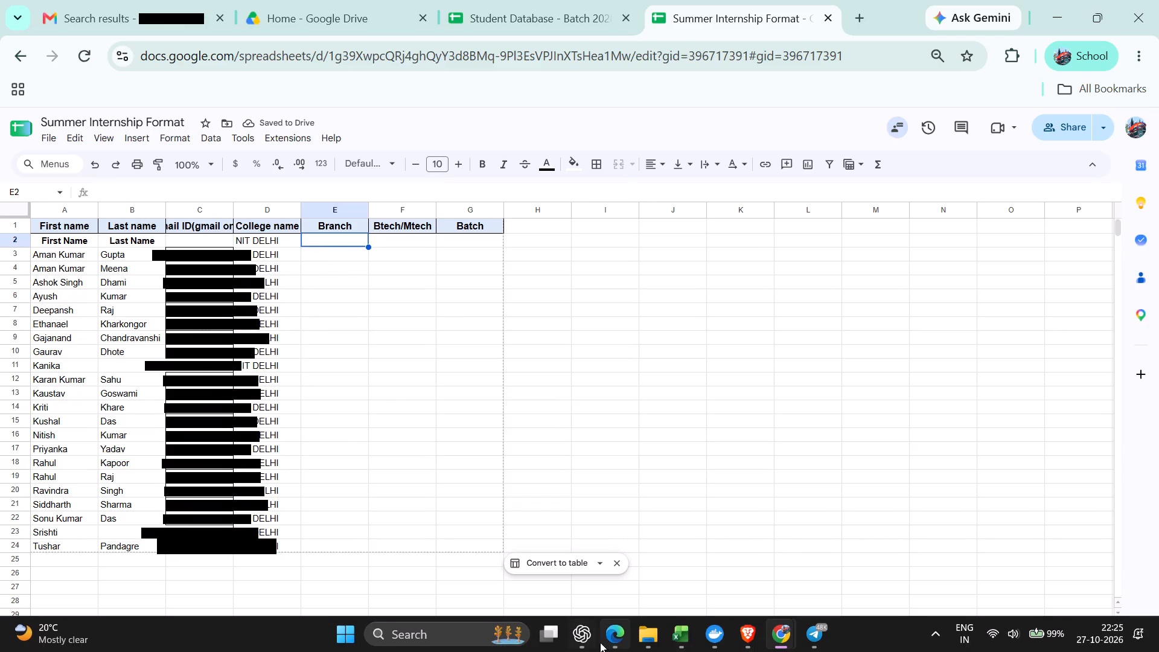
{"action": "left_click", "coordinate": [526, 0]}
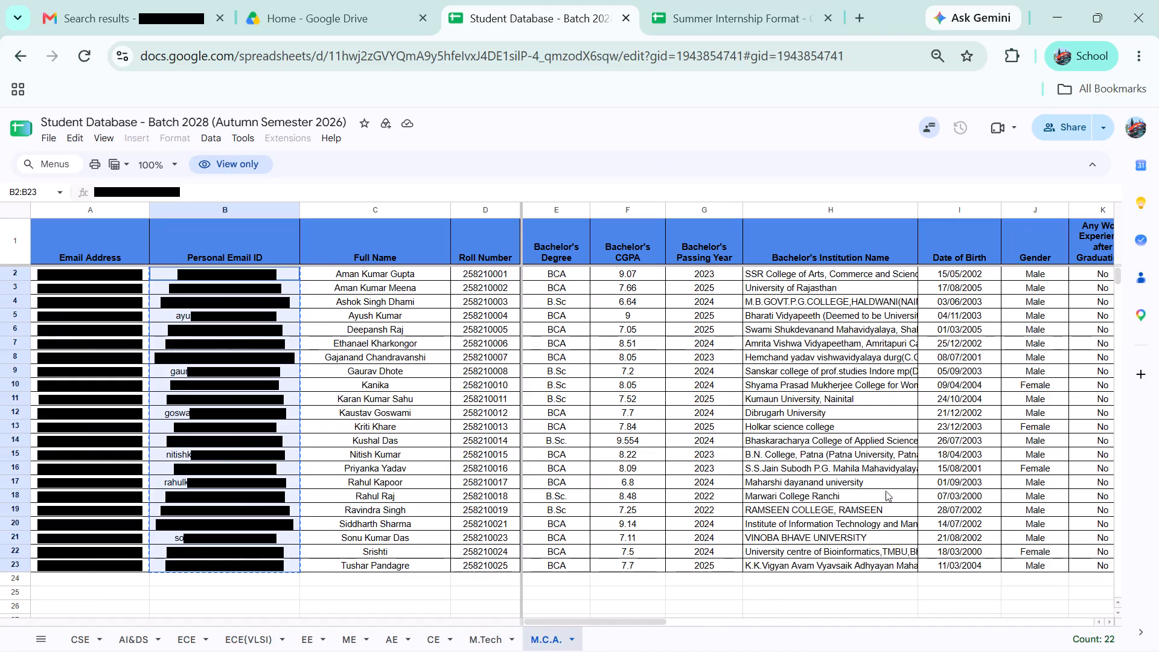
{"action": "scroll", "coordinate": [946, 506], "scroll_direction": "left", "scroll_amount": 4}
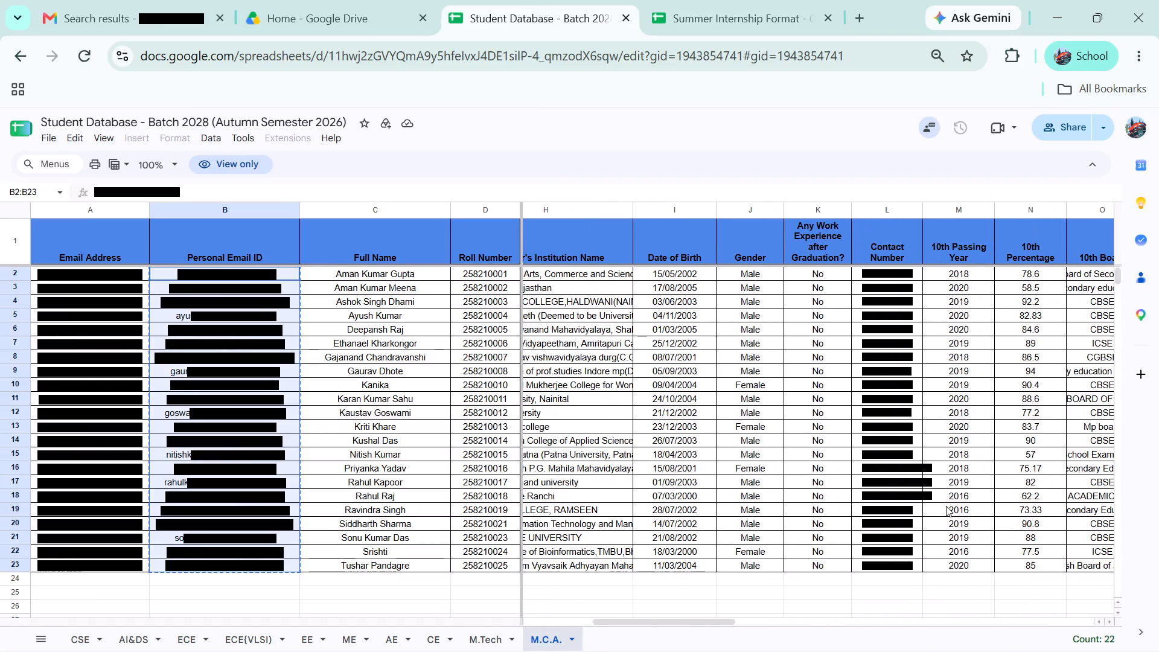
{"action": "scroll", "coordinate": [946, 506], "scroll_direction": "right", "scroll_amount": 5}
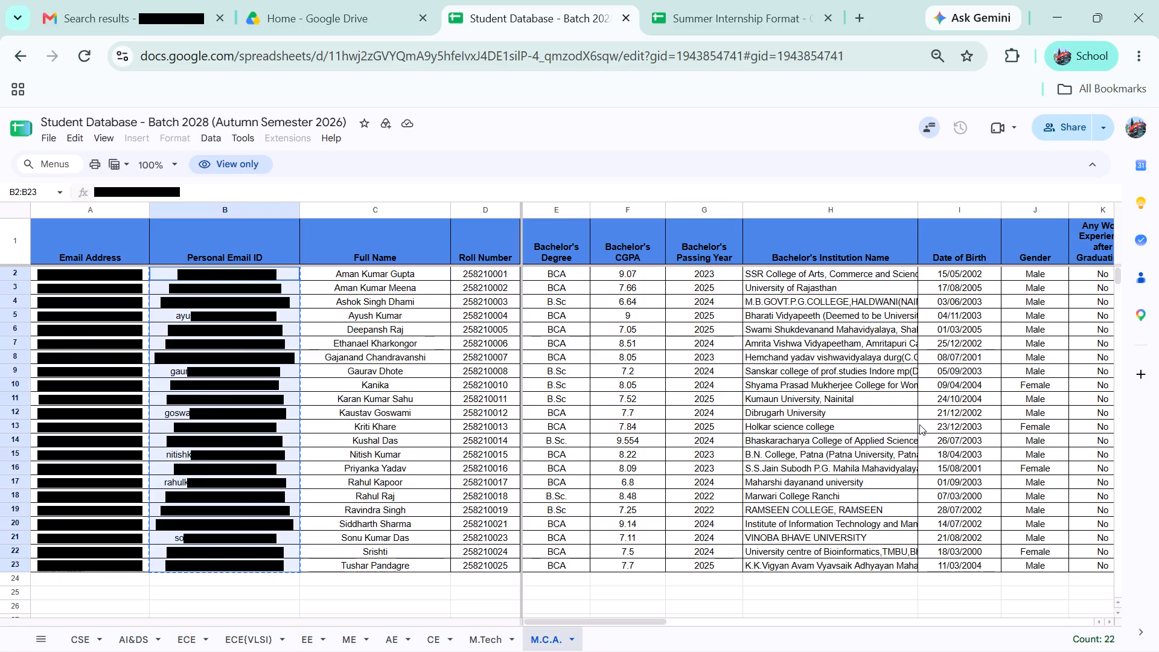
{"action": "scroll", "coordinate": [919, 424], "scroll_direction": "down", "scroll_amount": 1}
{"action": "scroll", "coordinate": [979, 389], "scroll_direction": "left", "scroll_amount": 4}
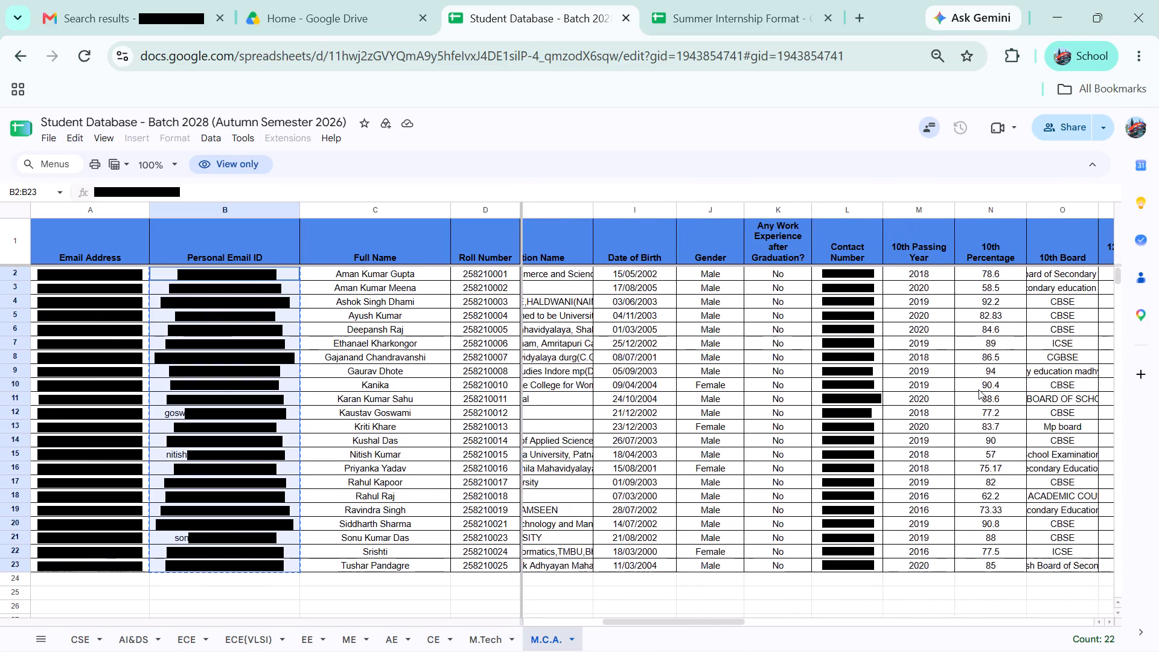
{"action": "scroll", "coordinate": [979, 389], "scroll_direction": "left", "scroll_amount": 4}
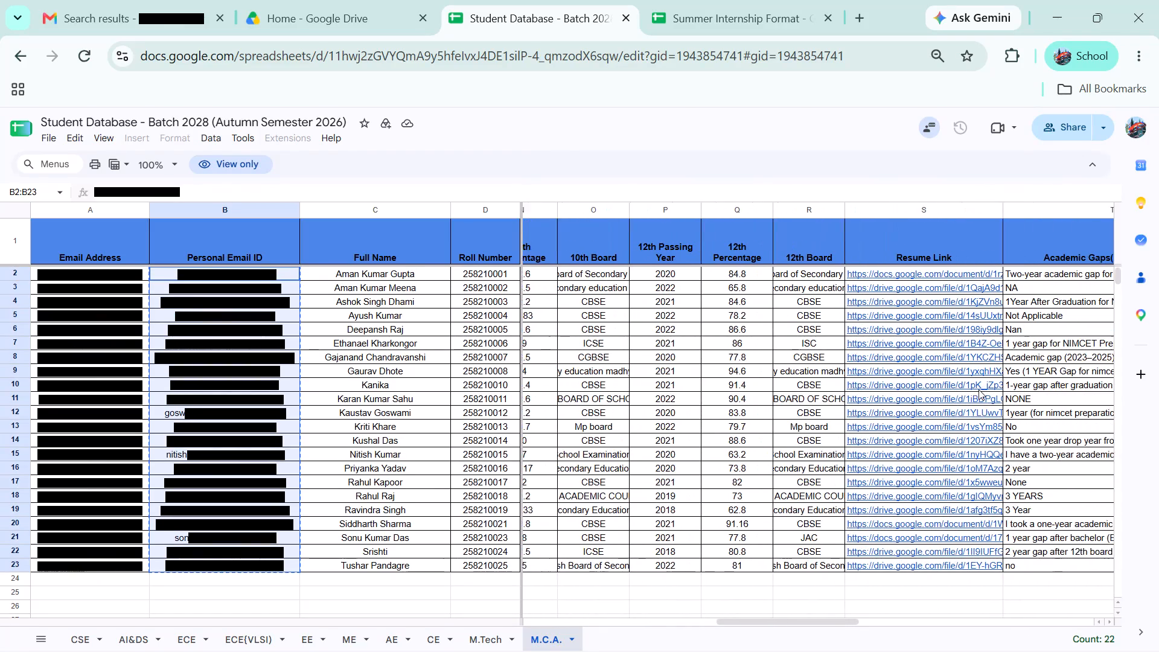
{"action": "scroll", "coordinate": [979, 389], "scroll_direction": "left", "scroll_amount": 6}
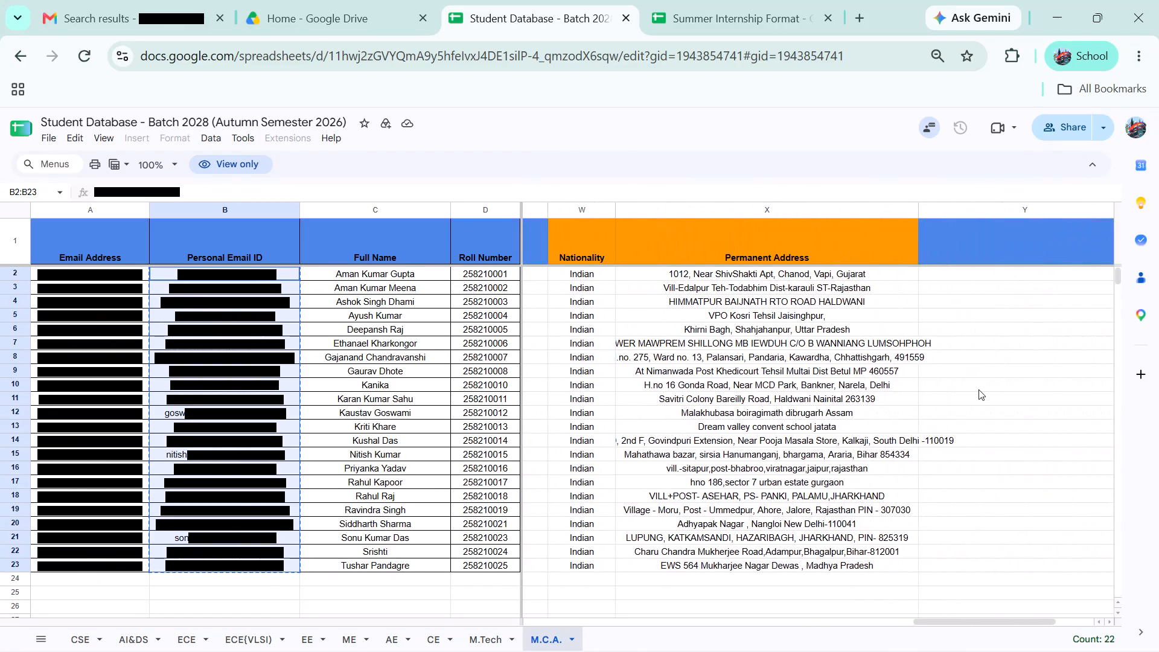
{"action": "scroll", "coordinate": [979, 389], "scroll_direction": "right", "scroll_amount": 6}
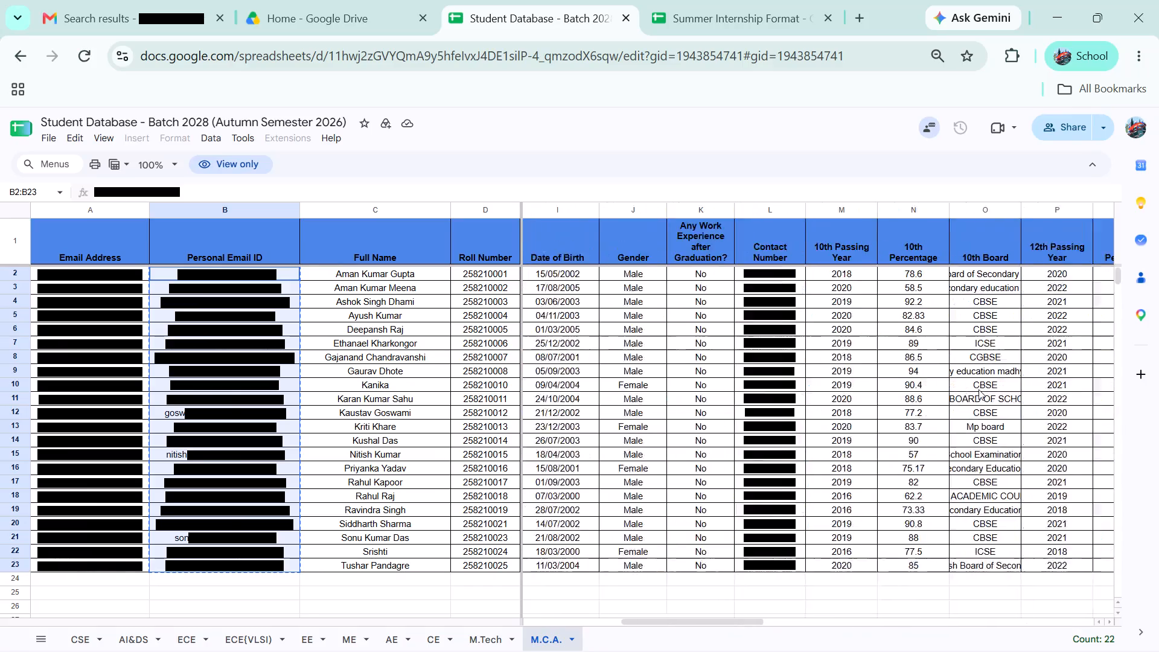
{"action": "scroll", "coordinate": [979, 389], "scroll_direction": "right", "scroll_amount": 3}
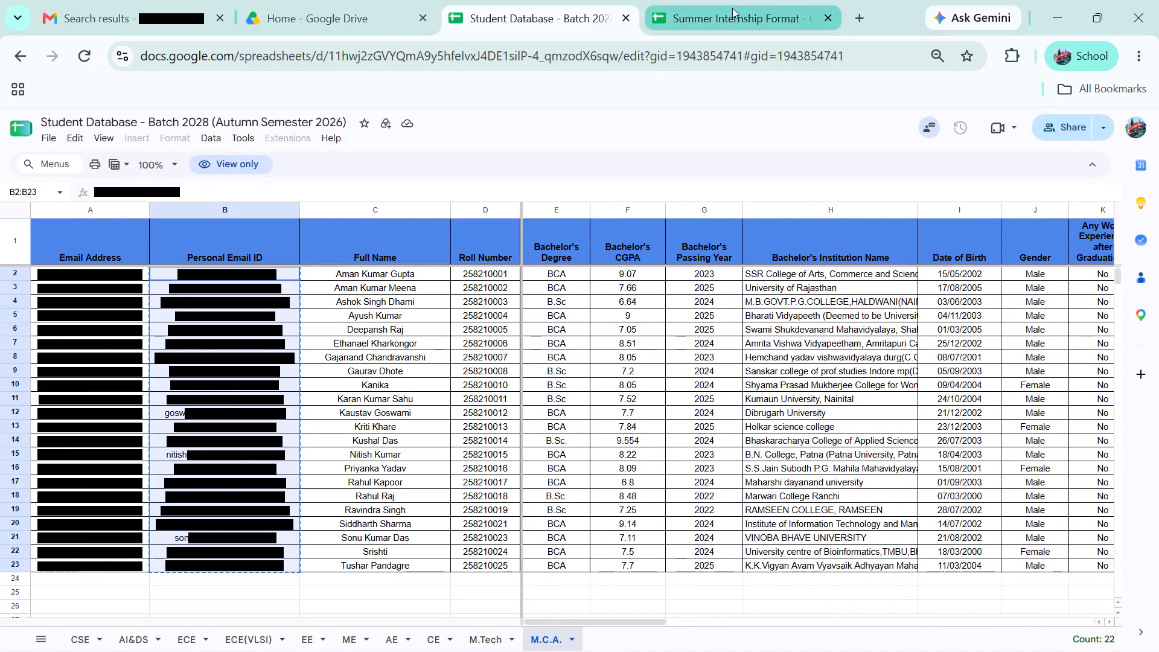
Change the Btech/Mtech header in F1 of the MCA Batch 2028 sheet to MCA.
{"action": "left_click", "coordinate": [732, 8]}
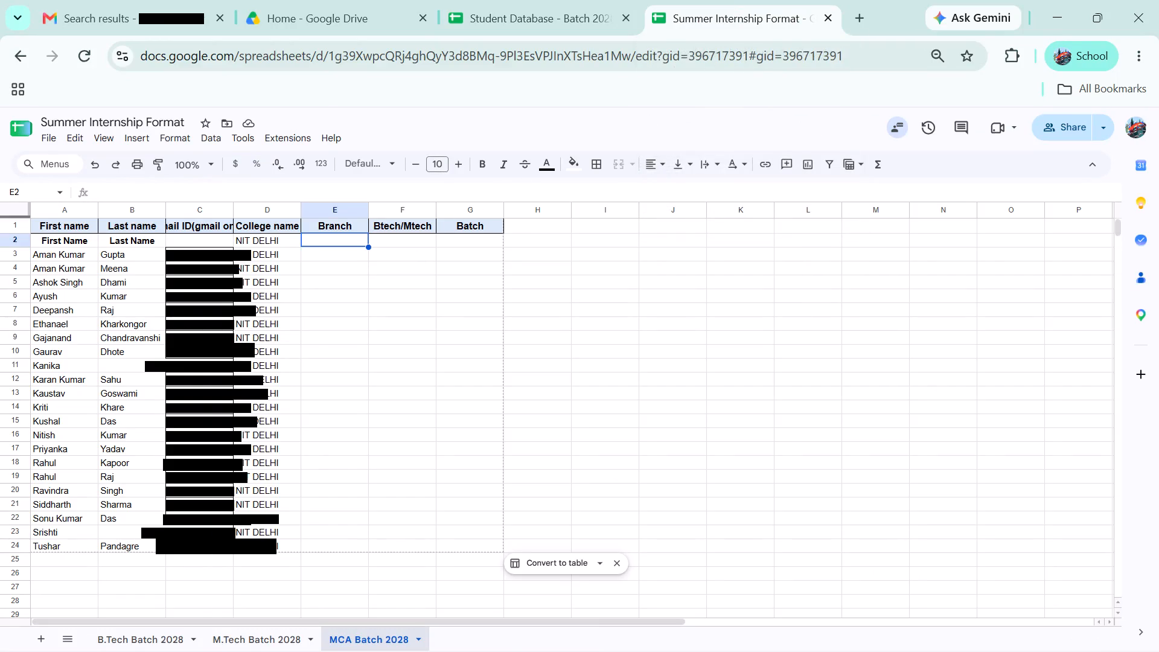
{"action": "triple_click", "coordinate": [412, 229]}
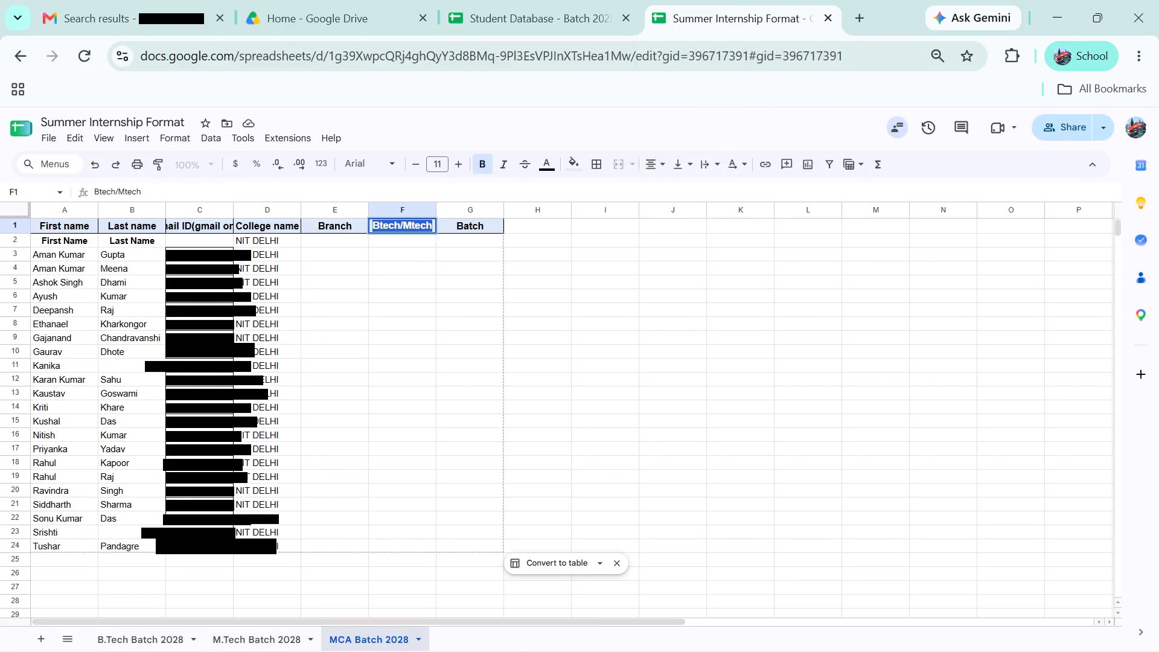
{"action": "type", "text": "MCA"}
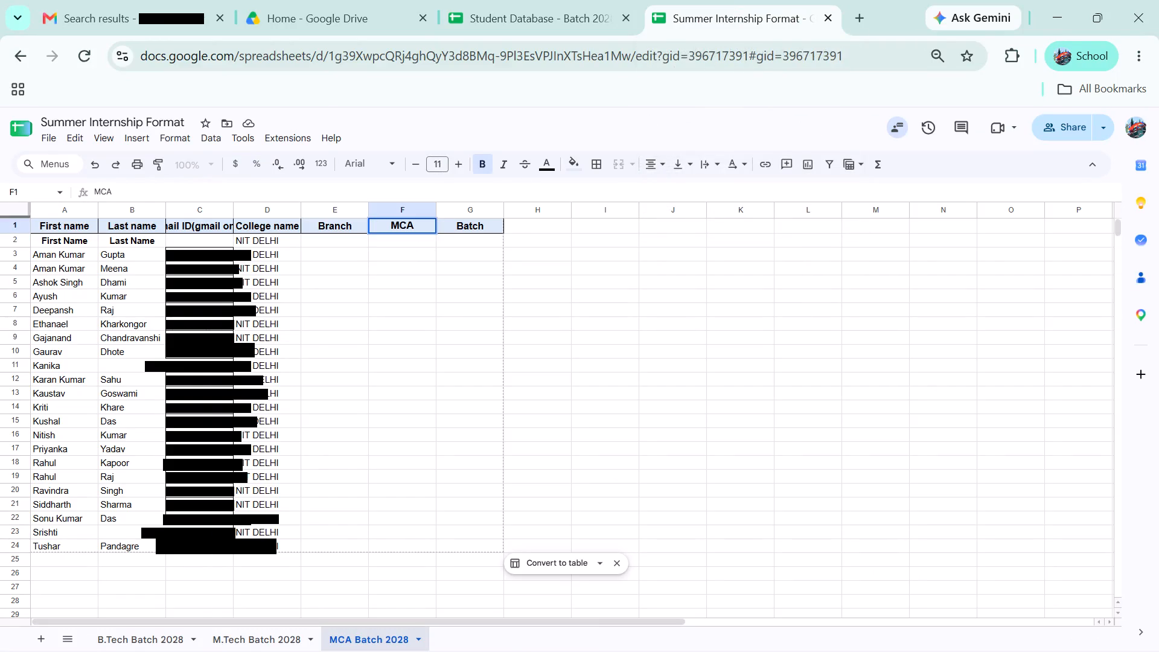
Enter MCA in F2 and fill it down to F24.
{"action": "left_click", "coordinate": [412, 240]}
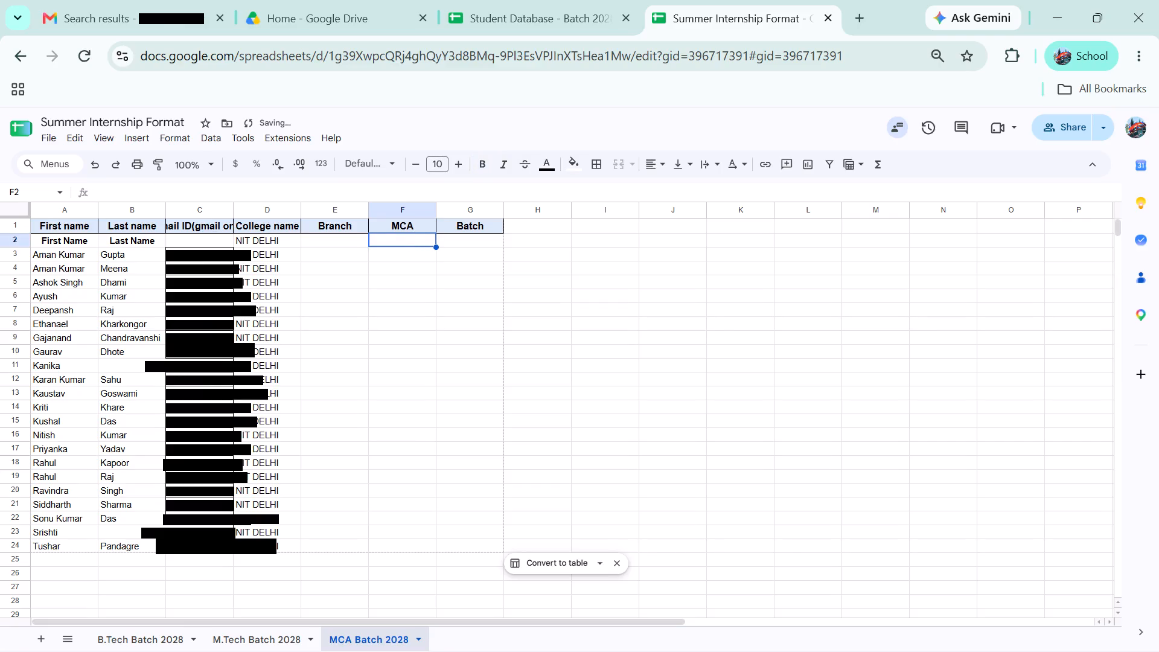
{"action": "type", "text": "MCA"}
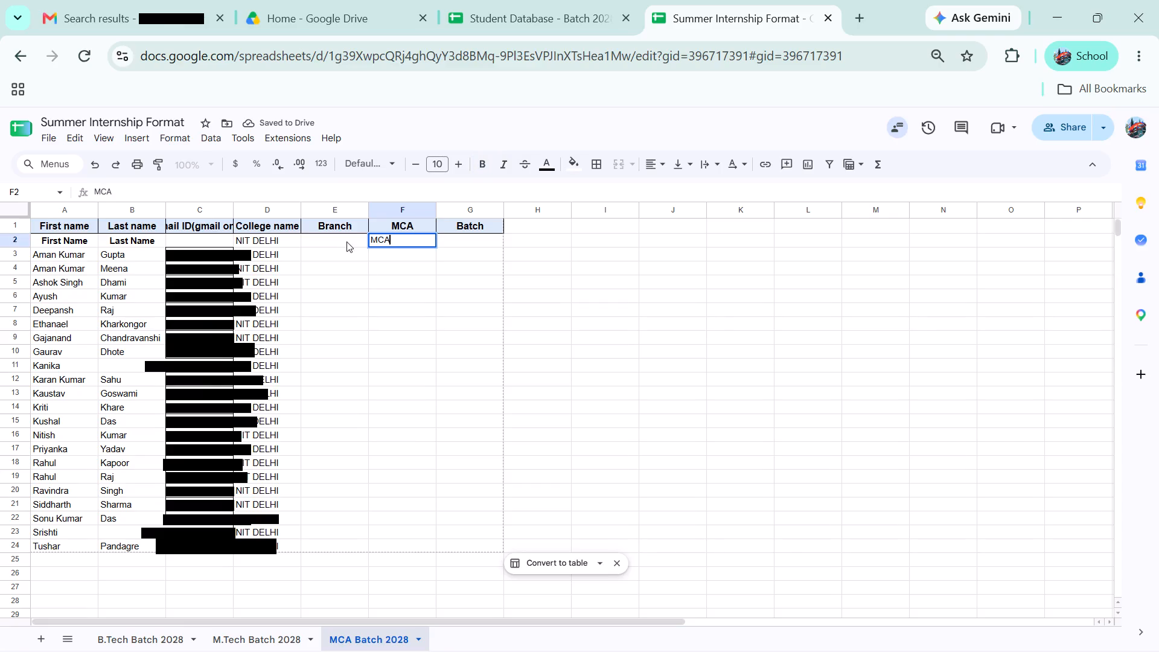
{"action": "left_click", "coordinate": [385, 260]}
{"action": "left_click", "coordinate": [413, 238]}
{"action": "left_click_drag", "start_coordinate": [437, 245], "coordinate": [430, 389]}
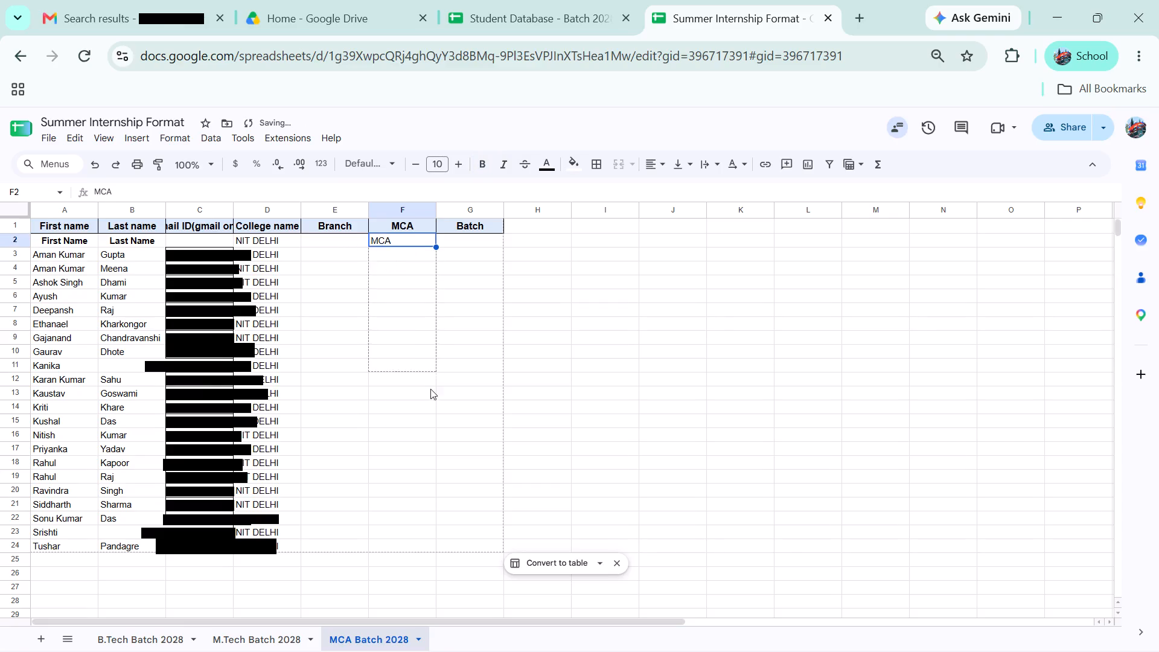
{"action": "left_click_drag", "start_coordinate": [430, 389], "coordinate": [424, 545]}
Enter 2028 as the batch in G2 and fill it down to G24.
{"action": "left_click", "coordinate": [481, 241]}
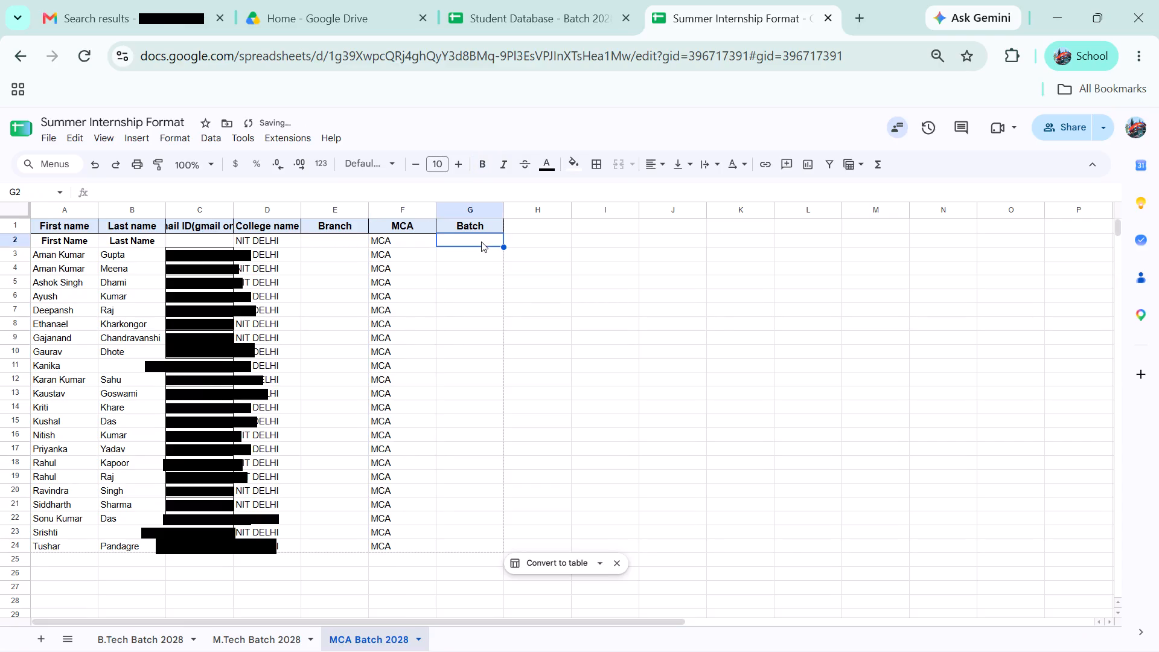
{"action": "type", "text": "2028"}
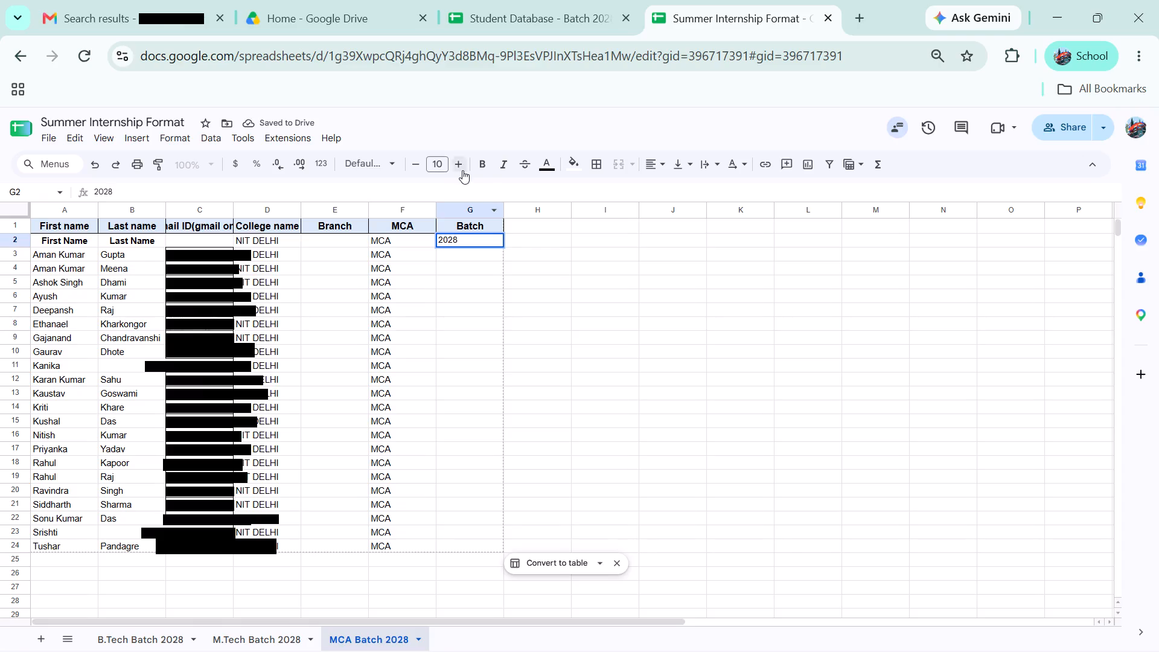
{"action": "left_click", "coordinate": [480, 251]}
{"action": "left_click", "coordinate": [474, 236]}
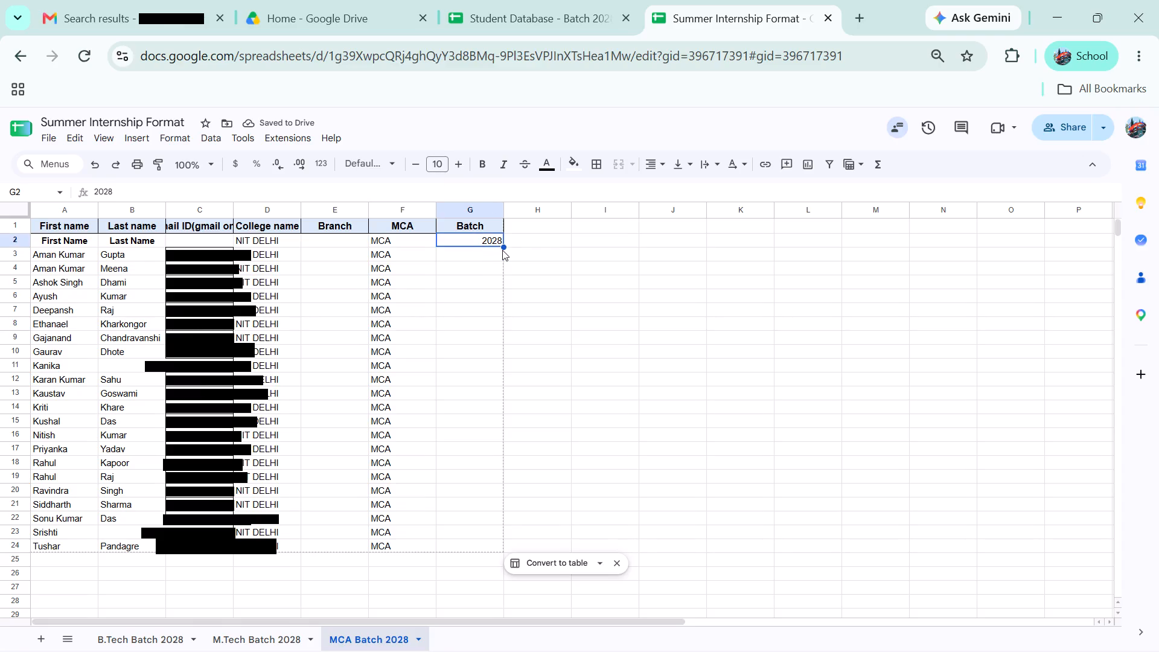
{"action": "left_click_drag", "start_coordinate": [505, 242], "coordinate": [483, 379]}
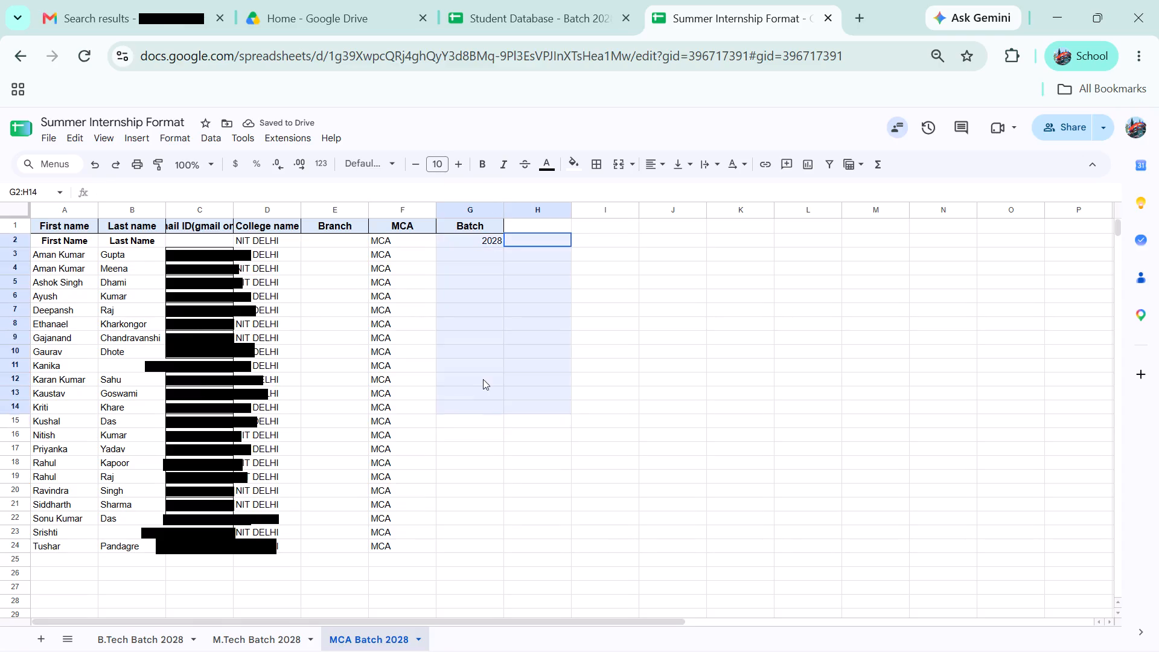
{"action": "left_click_drag", "start_coordinate": [483, 379], "coordinate": [489, 238]}
{"action": "left_click", "coordinate": [484, 251]}
{"action": "left_click", "coordinate": [477, 241]}
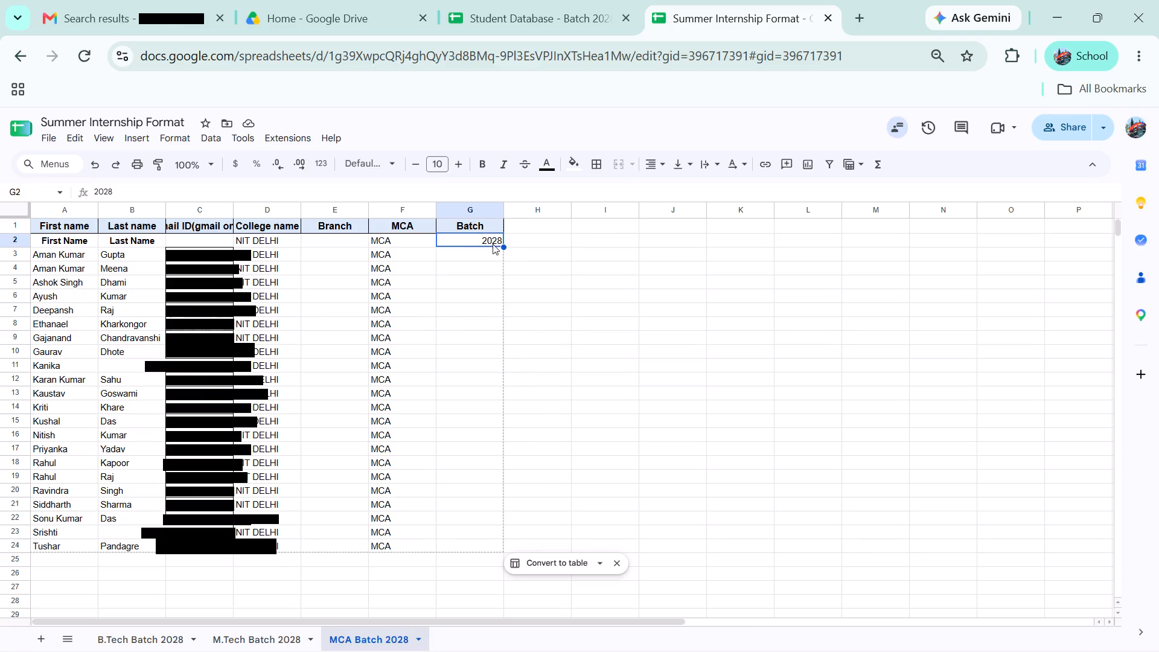
{"action": "left_click", "coordinate": [500, 248]}
{"action": "left_click_drag", "start_coordinate": [505, 245], "coordinate": [466, 538]}
{"action": "left_click_drag", "start_coordinate": [466, 538], "coordinate": [466, 545]}
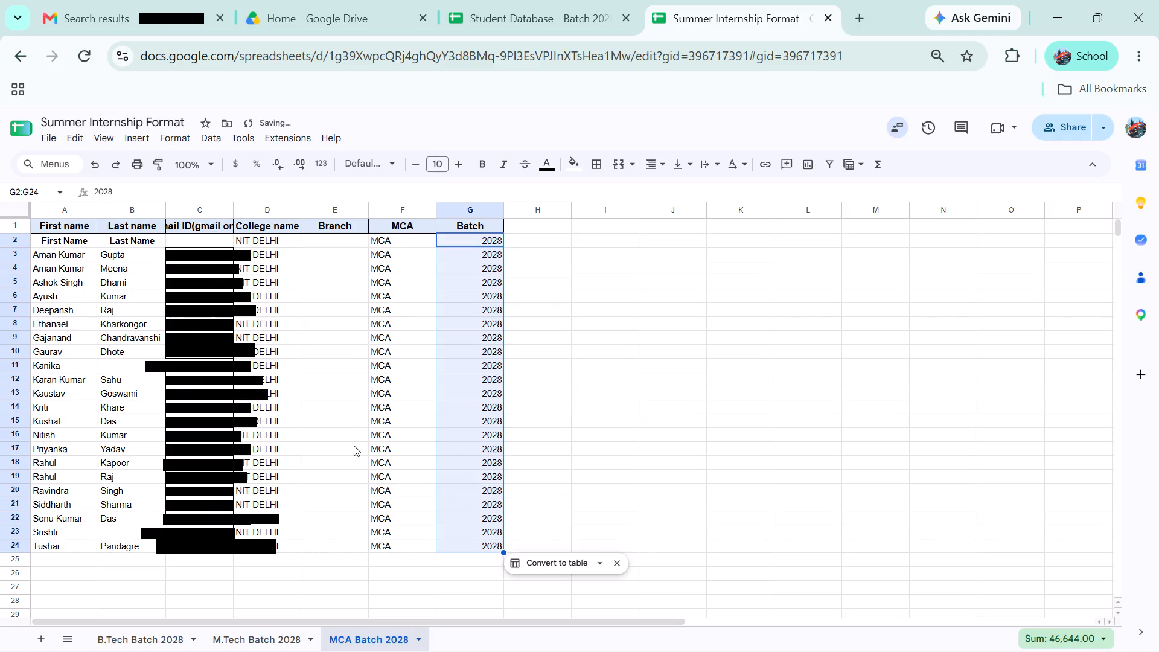
Apply all borders to the data table A1:G24 on the MCA Batch 2028 sheet.
{"action": "left_click", "coordinate": [331, 408]}
{"action": "left_click", "coordinate": [315, 239]}
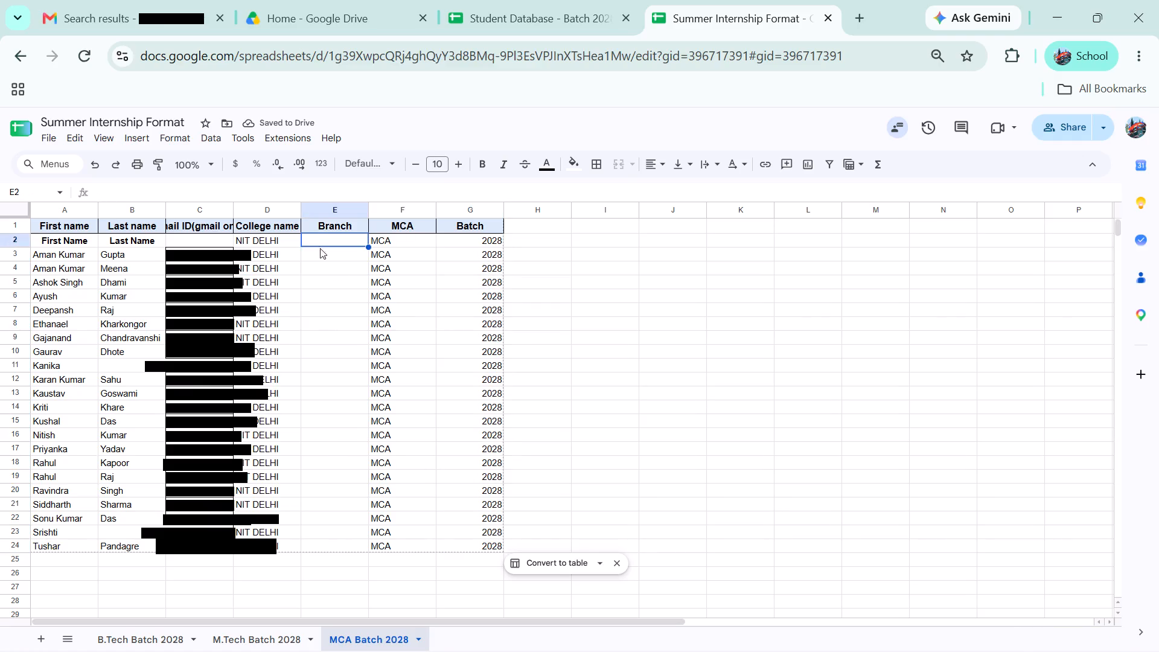
{"action": "left_click", "coordinate": [362, 407]}
{"action": "key", "text": "ctrl+a"}
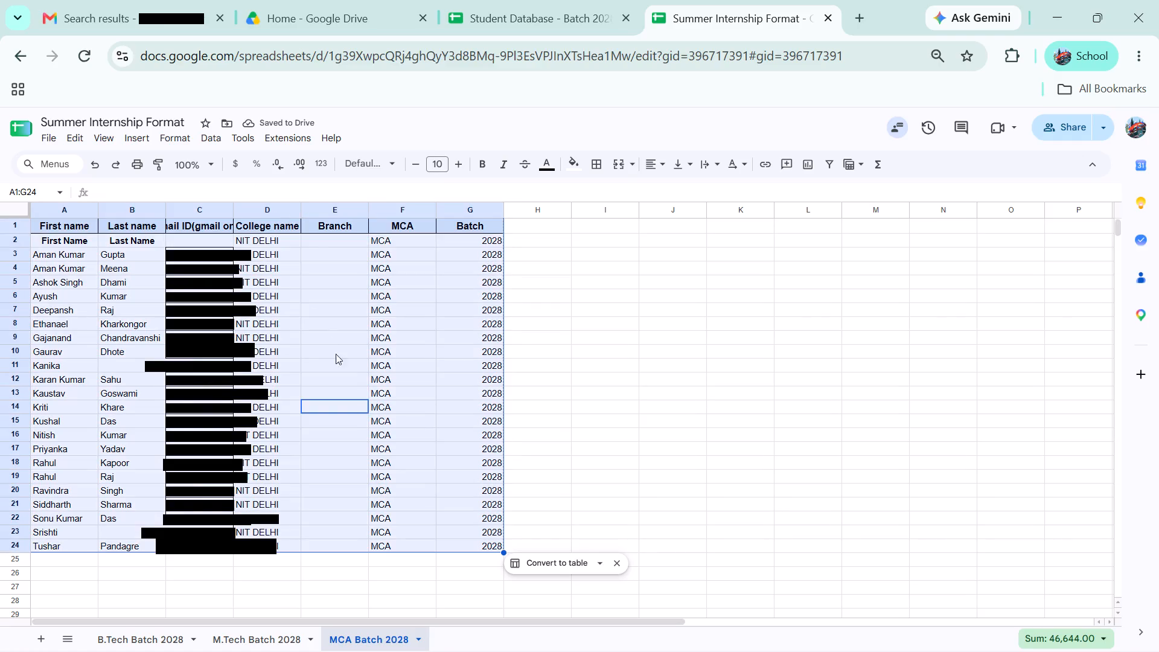
{"action": "left_click", "coordinate": [593, 162]}
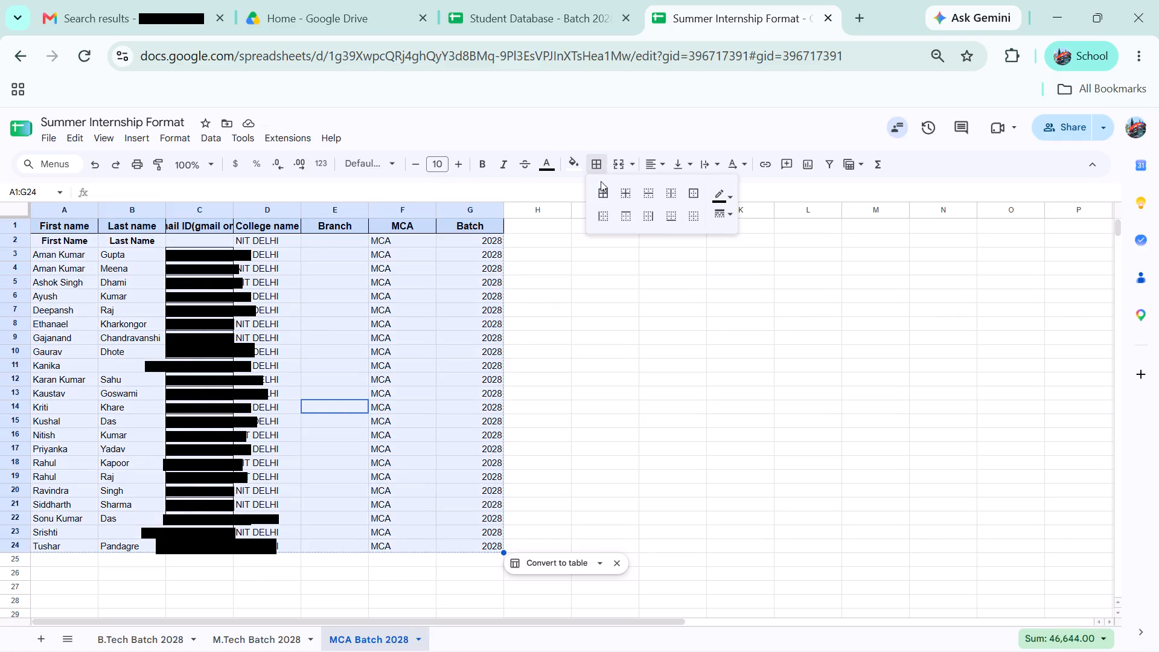
{"action": "left_click", "coordinate": [600, 194]}
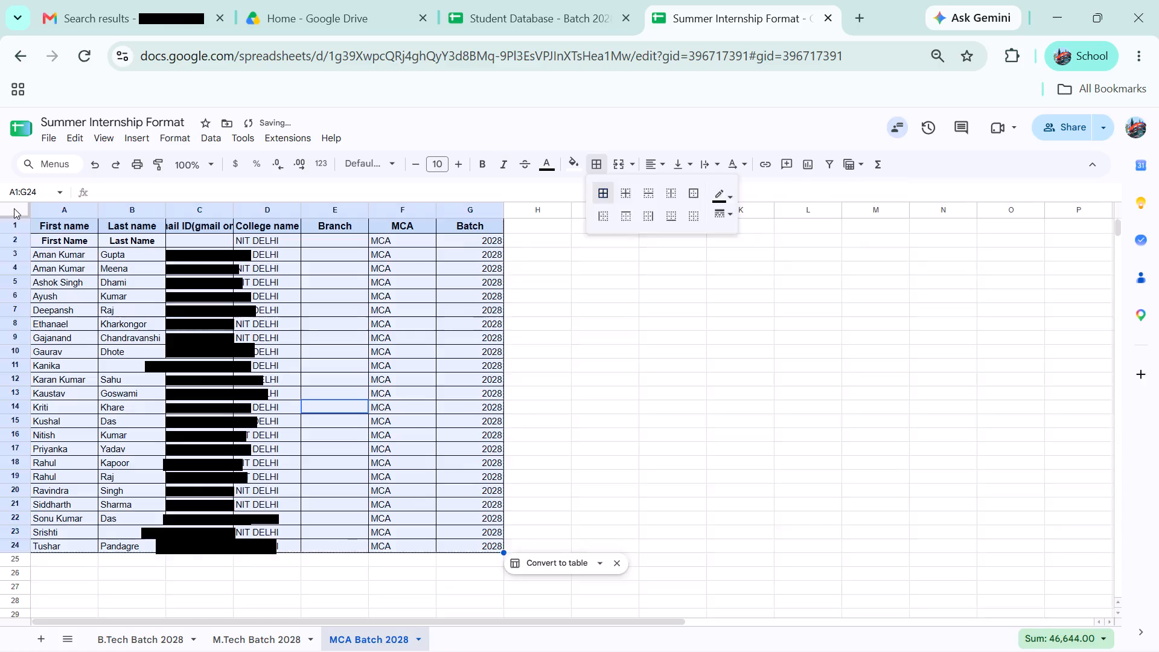
Centre-align the contents of the entire MCA Batch 2028 sheet horizontally.
{"action": "left_click", "coordinate": [14, 208]}
{"action": "left_click", "coordinate": [657, 161]}
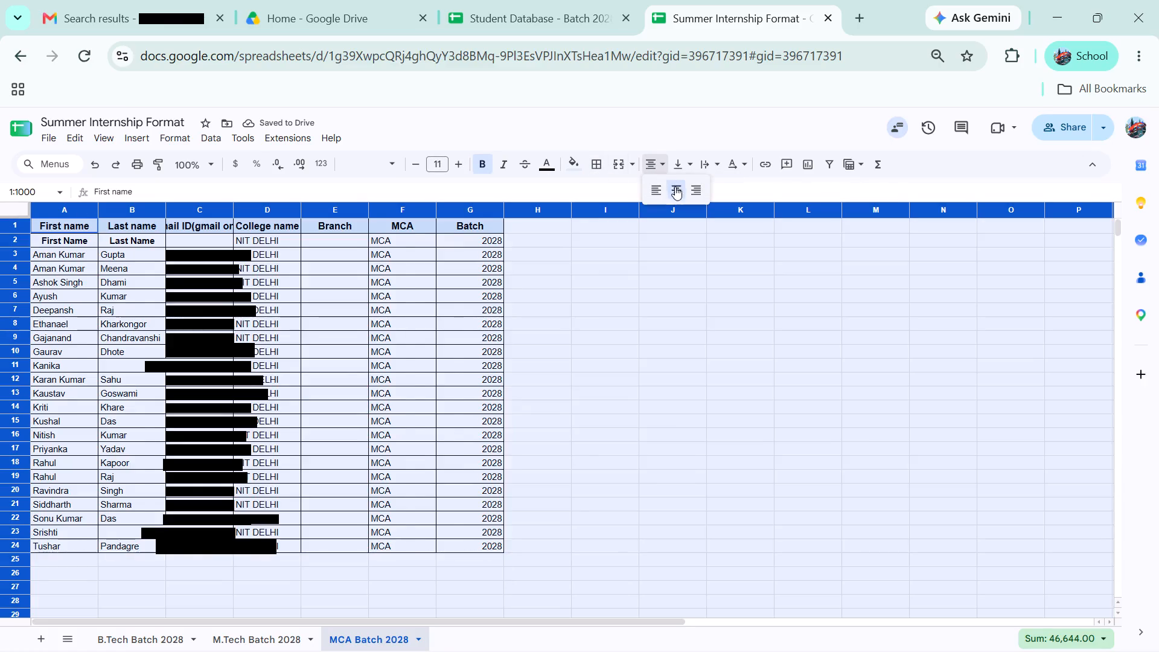
{"action": "left_click", "coordinate": [675, 187]}
{"action": "left_click", "coordinate": [295, 369]}
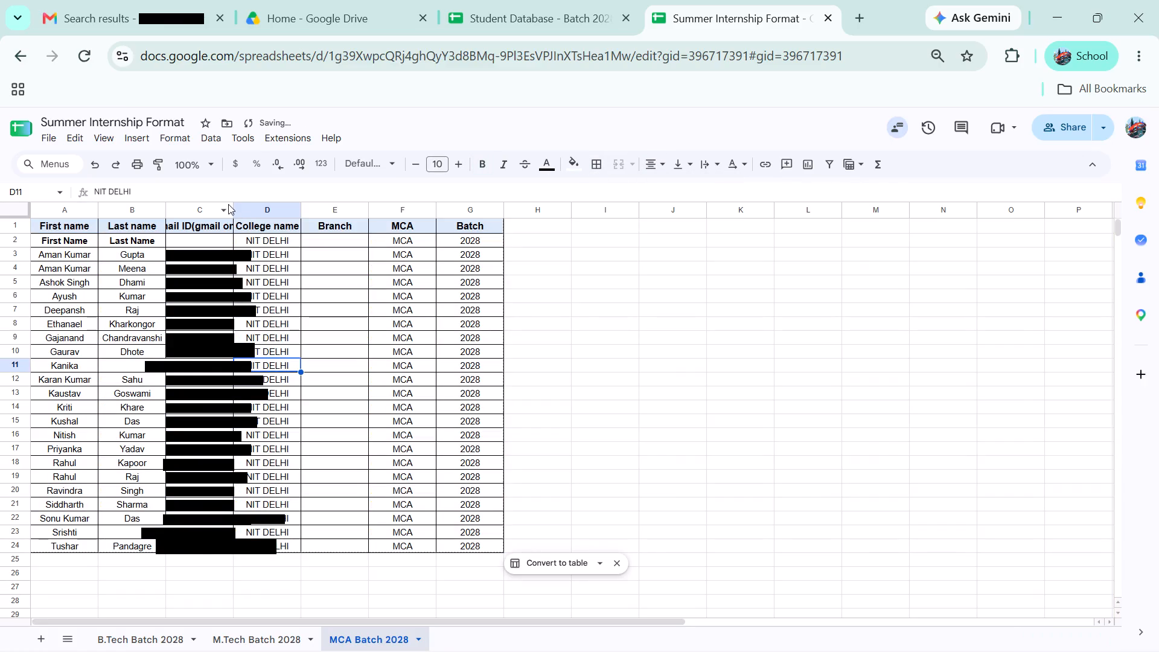
Widen the Email ID column so its header and addresses fit within column C.
{"action": "left_click_drag", "start_coordinate": [235, 208], "coordinate": [298, 211]}
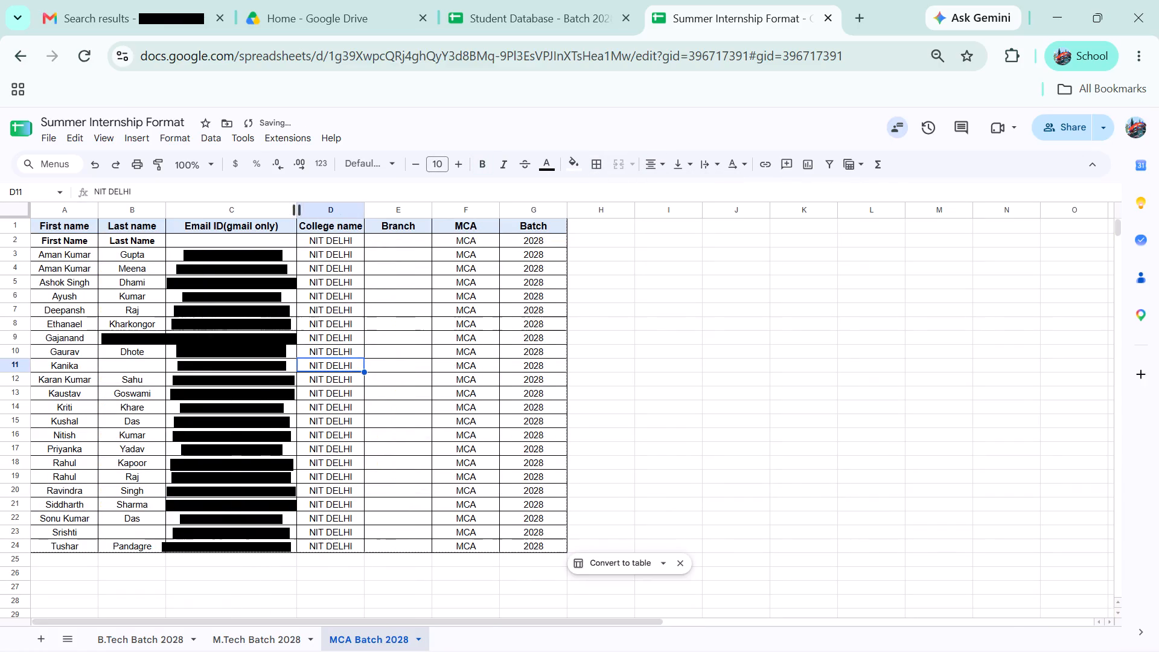
Delete row 2, which holds the duplicate First Name and Last Name headers.
{"action": "left_click", "coordinate": [15, 238]}
{"action": "right_click", "coordinate": [15, 238]}
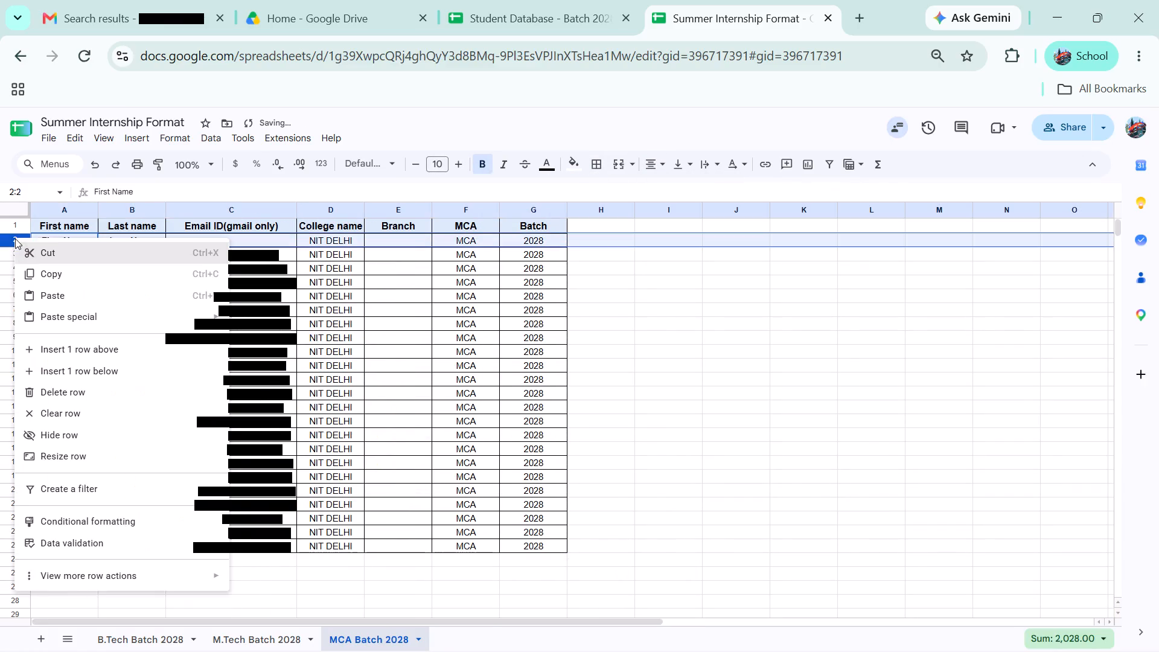
{"action": "left_click", "coordinate": [58, 390]}
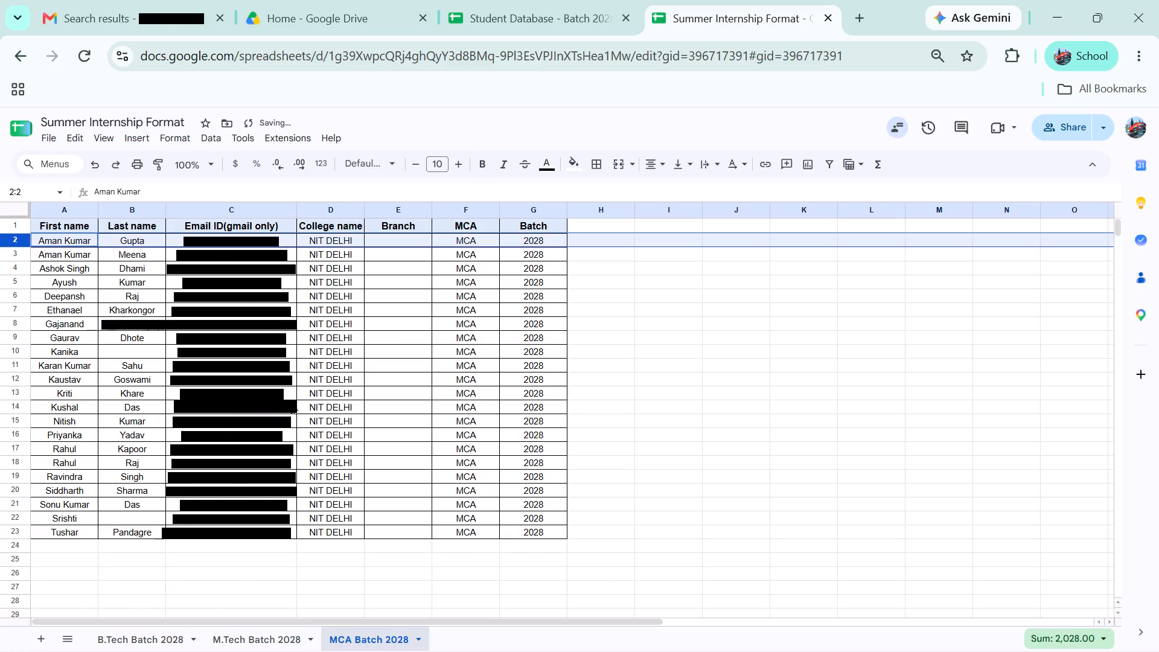
Review the MCA Batch 2028 sheet and compare it with the B.Tech Batch 2028 and M.Tech Batch 2028 sheets.
{"action": "left_click", "coordinate": [394, 426]}
{"action": "scroll", "coordinate": [454, 519], "scroll_direction": "up", "scroll_amount": 6}
{"action": "scroll", "coordinate": [560, 415], "scroll_direction": "down", "scroll_amount": 5}
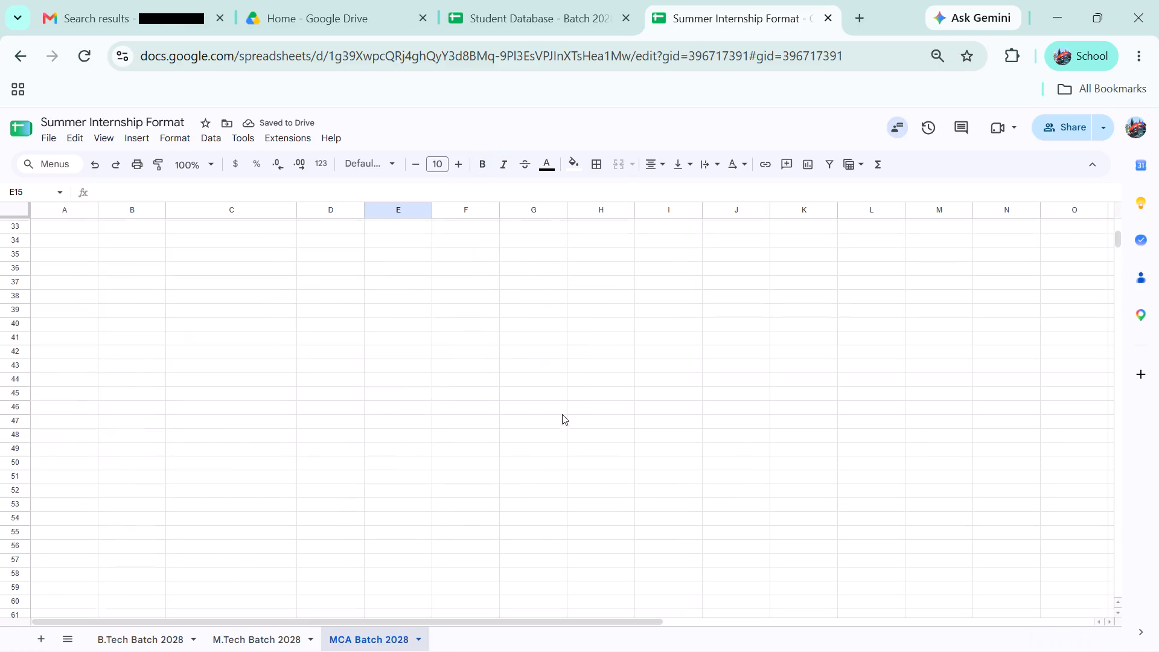
{"action": "scroll", "coordinate": [562, 414], "scroll_direction": "up", "scroll_amount": 11}
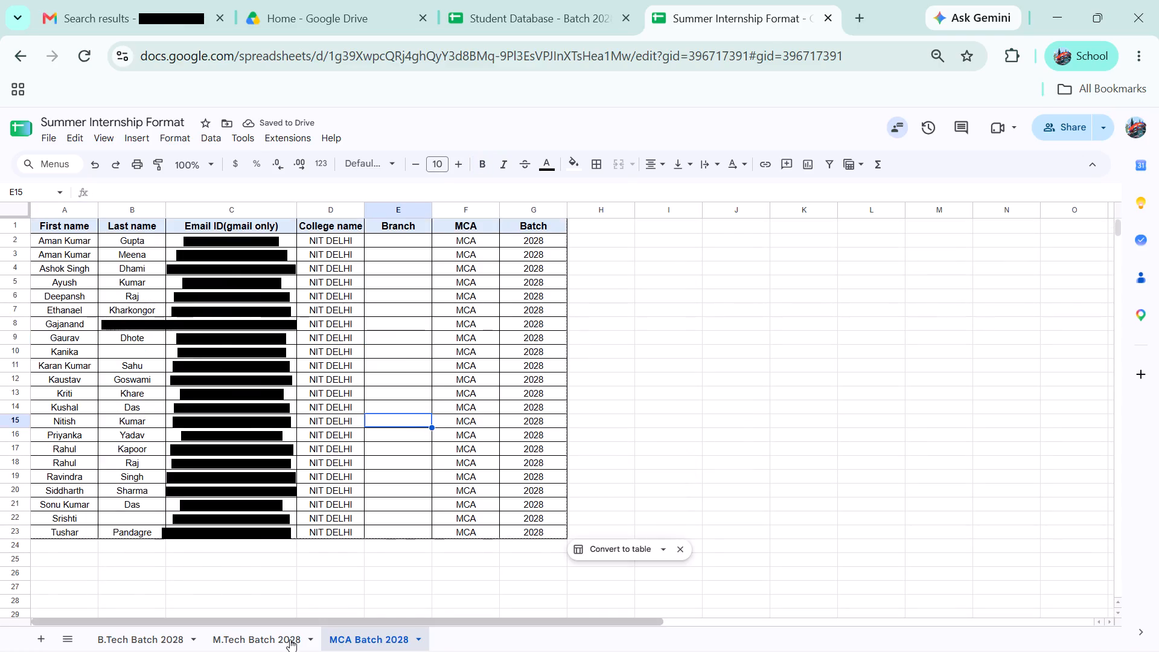
{"action": "left_click", "coordinate": [290, 639]}
{"action": "left_click", "coordinate": [155, 645]}
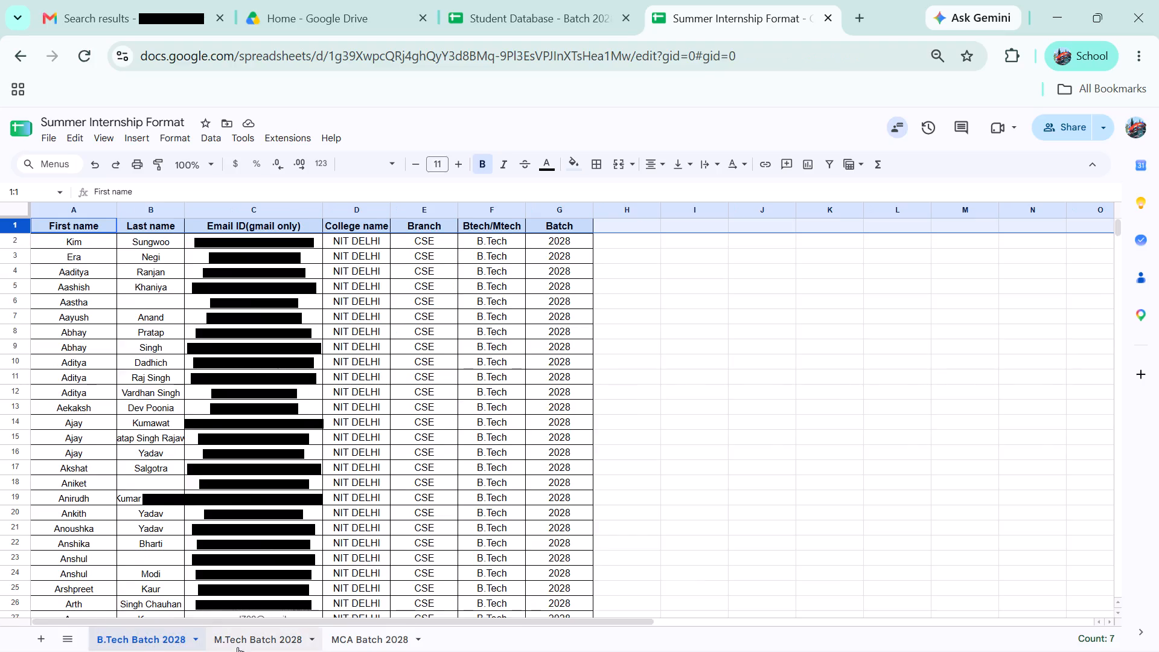
{"action": "left_click", "coordinate": [237, 647]}
{"action": "left_click", "coordinate": [331, 651]}
{"action": "left_click", "coordinate": [273, 512]}
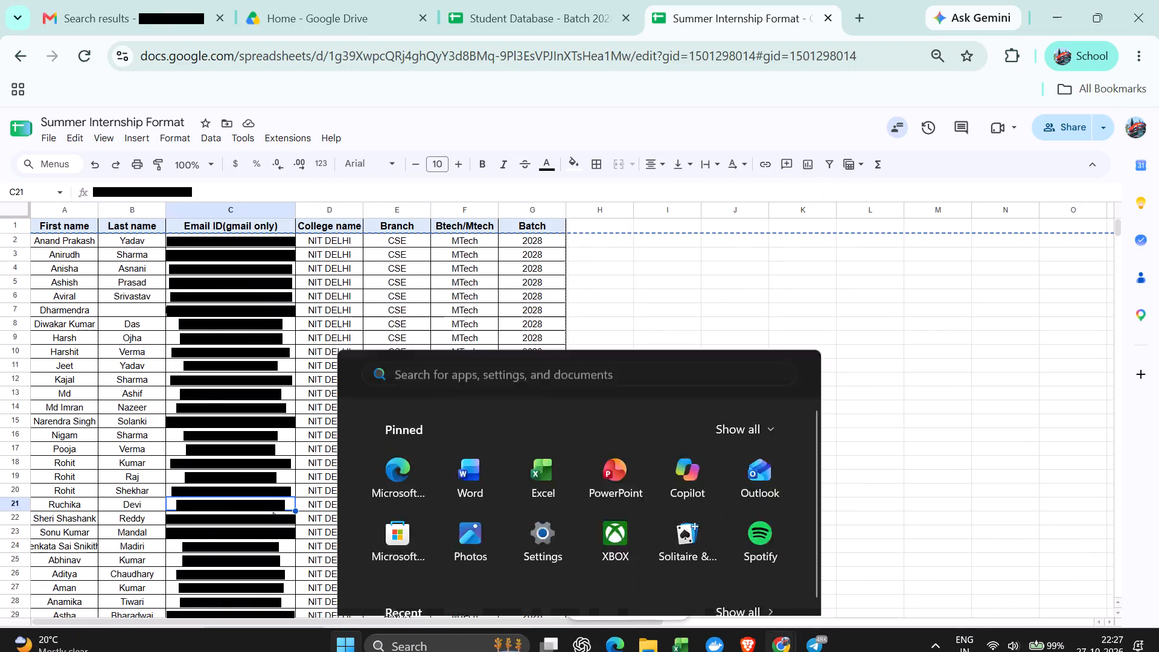
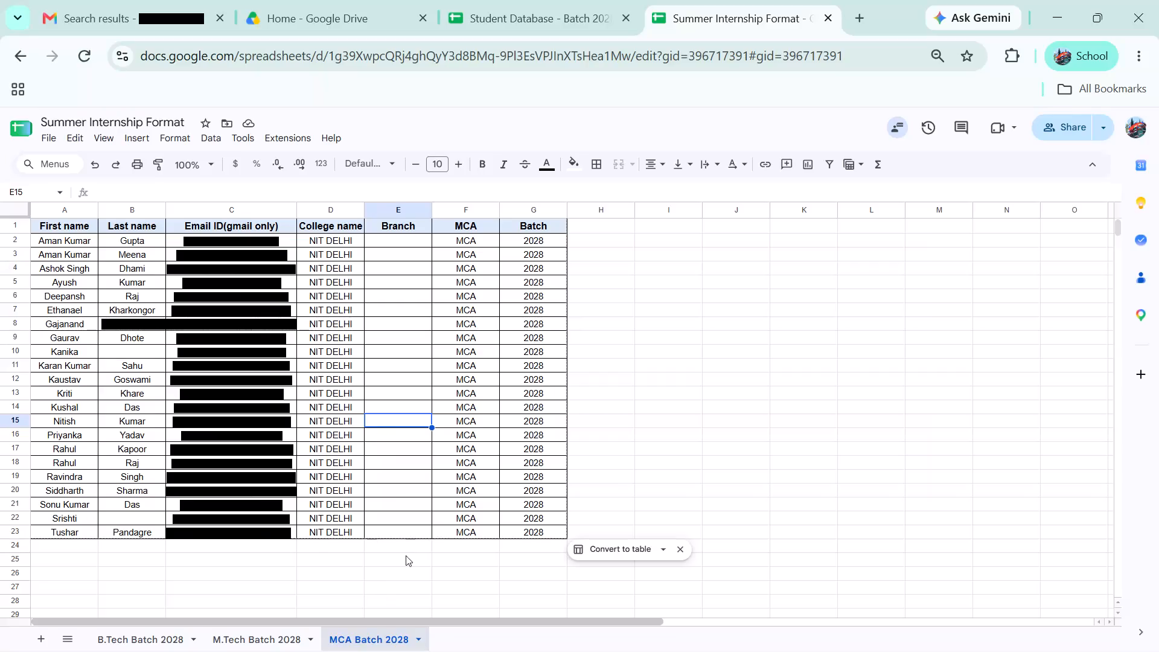
Check the MCA, M.Tech and B.Tech Batch 2028 sheets once more, examining the B.Tech student rows across all its branches.
{"action": "scroll", "coordinate": [406, 556], "scroll_direction": "up", "scroll_amount": 9}
{"action": "scroll", "coordinate": [283, 452], "scroll_direction": "up", "scroll_amount": 7}
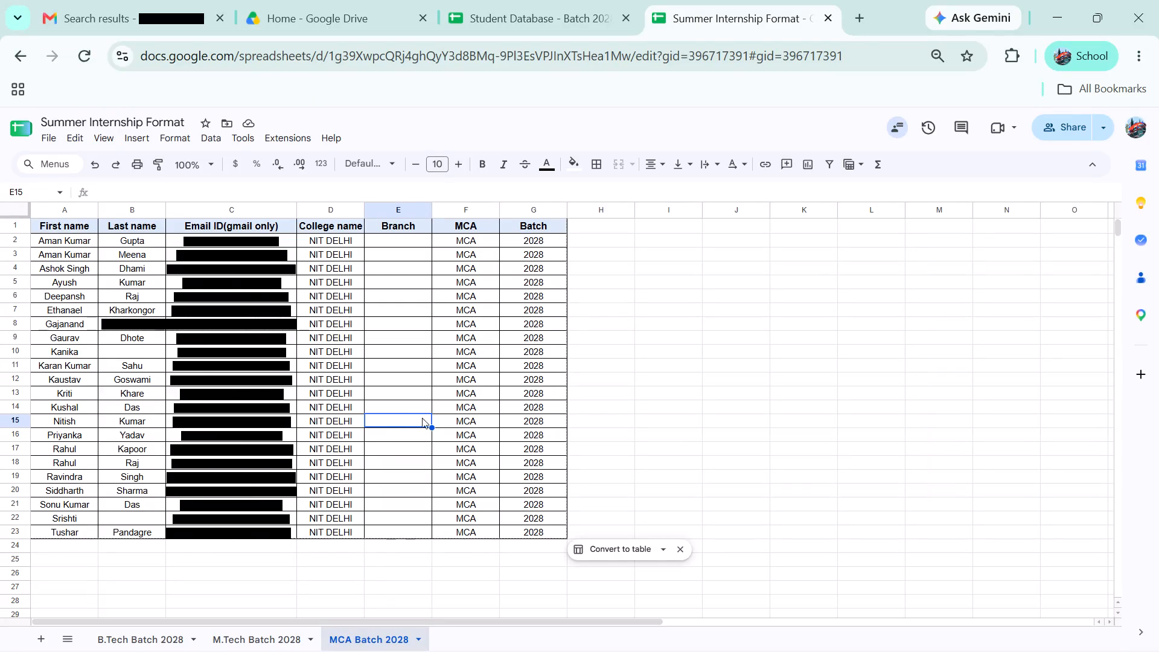
{"action": "left_click", "coordinate": [698, 347]}
{"action": "scroll", "coordinate": [503, 459], "scroll_direction": "up", "scroll_amount": 7}
{"action": "left_click", "coordinate": [267, 636]}
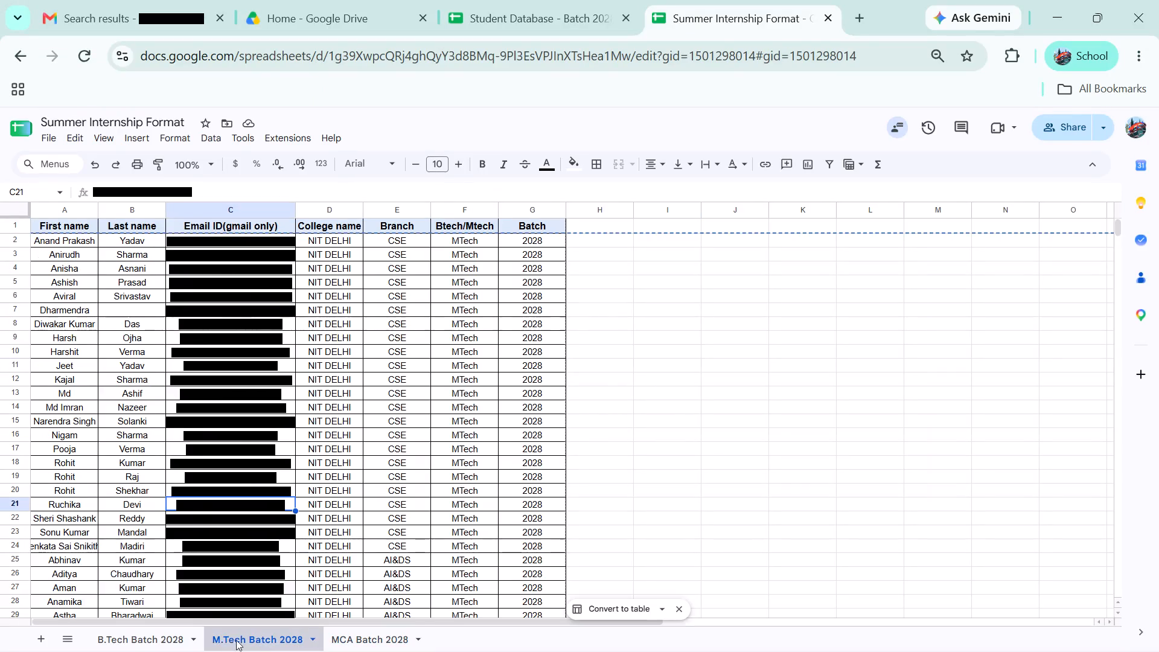
{"action": "left_click", "coordinate": [162, 641]}
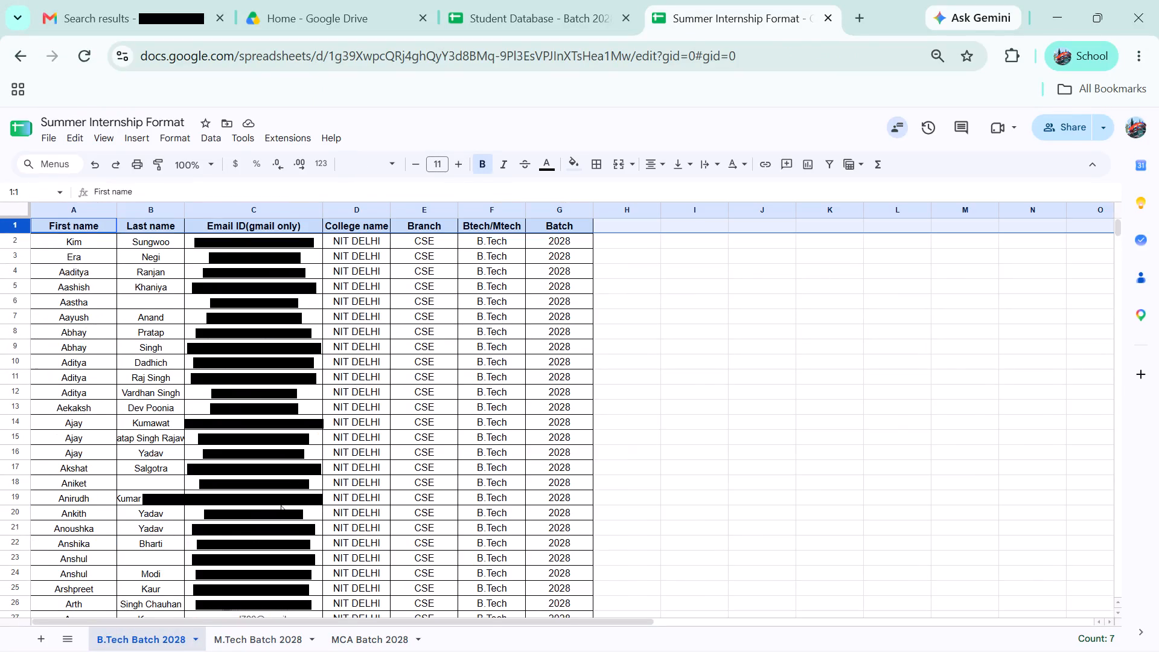
{"action": "scroll", "coordinate": [281, 505], "scroll_direction": "down", "scroll_amount": 20}
{"action": "scroll", "coordinate": [281, 505], "scroll_direction": "down", "scroll_amount": 20}
{"action": "scroll", "coordinate": [281, 505], "scroll_direction": "down", "scroll_amount": 3}
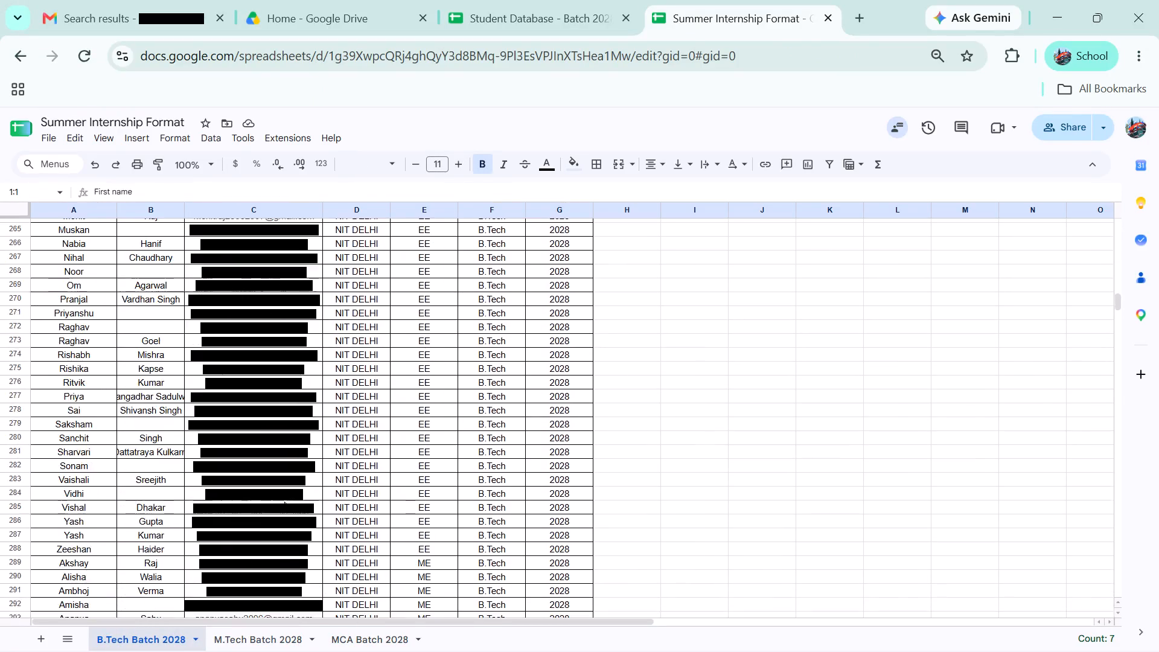
{"action": "scroll", "coordinate": [284, 502], "scroll_direction": "down", "scroll_amount": 19}
{"action": "scroll", "coordinate": [284, 502], "scroll_direction": "up", "scroll_amount": 16}
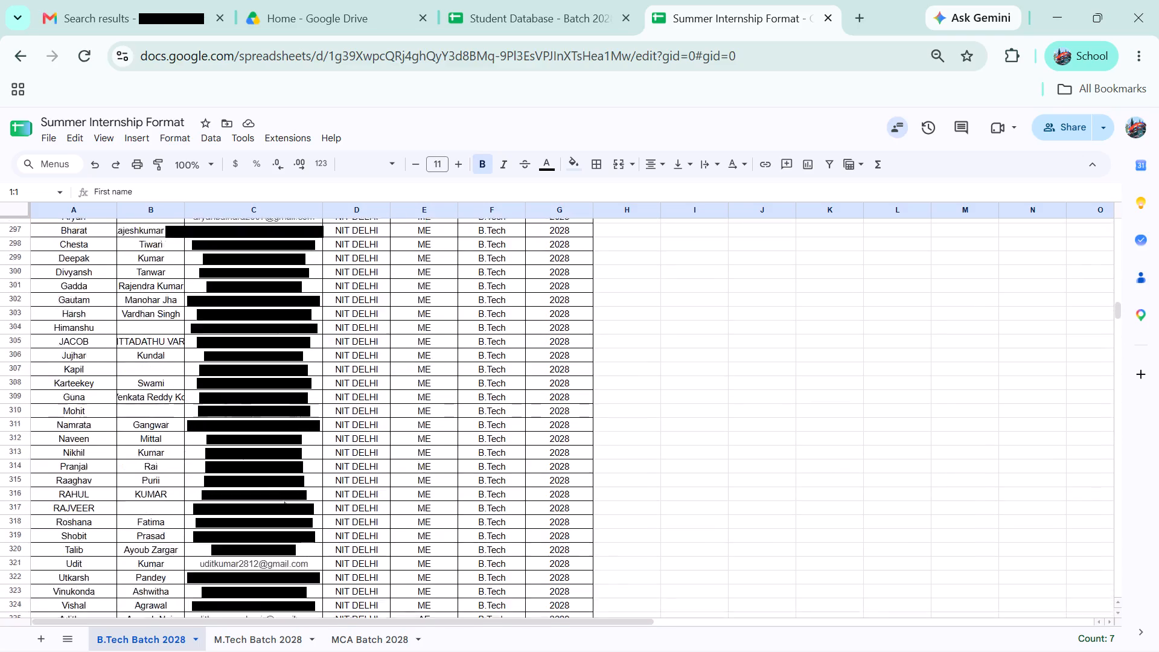
{"action": "scroll", "coordinate": [284, 502], "scroll_direction": "up", "scroll_amount": 20}
{"action": "scroll", "coordinate": [284, 502], "scroll_direction": "up", "scroll_amount": 13}
{"action": "scroll", "coordinate": [305, 484], "scroll_direction": "up", "scroll_amount": 9}
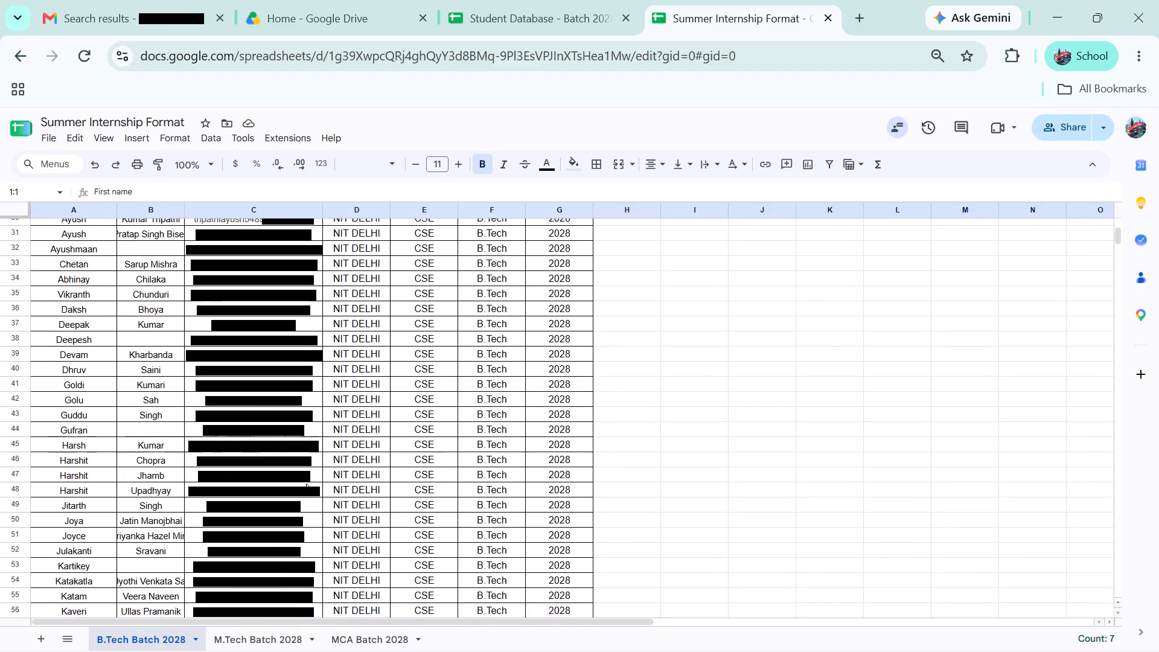
{"action": "scroll", "coordinate": [318, 466], "scroll_direction": "up", "scroll_amount": 17}
{"action": "left_click", "coordinate": [657, 333]}
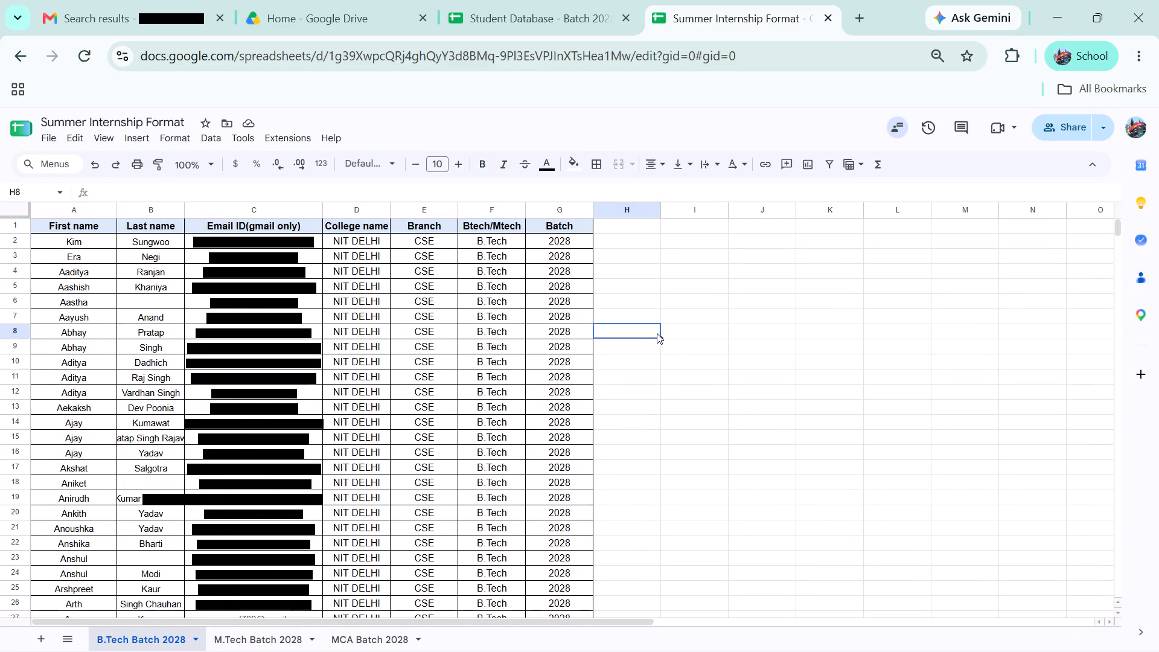
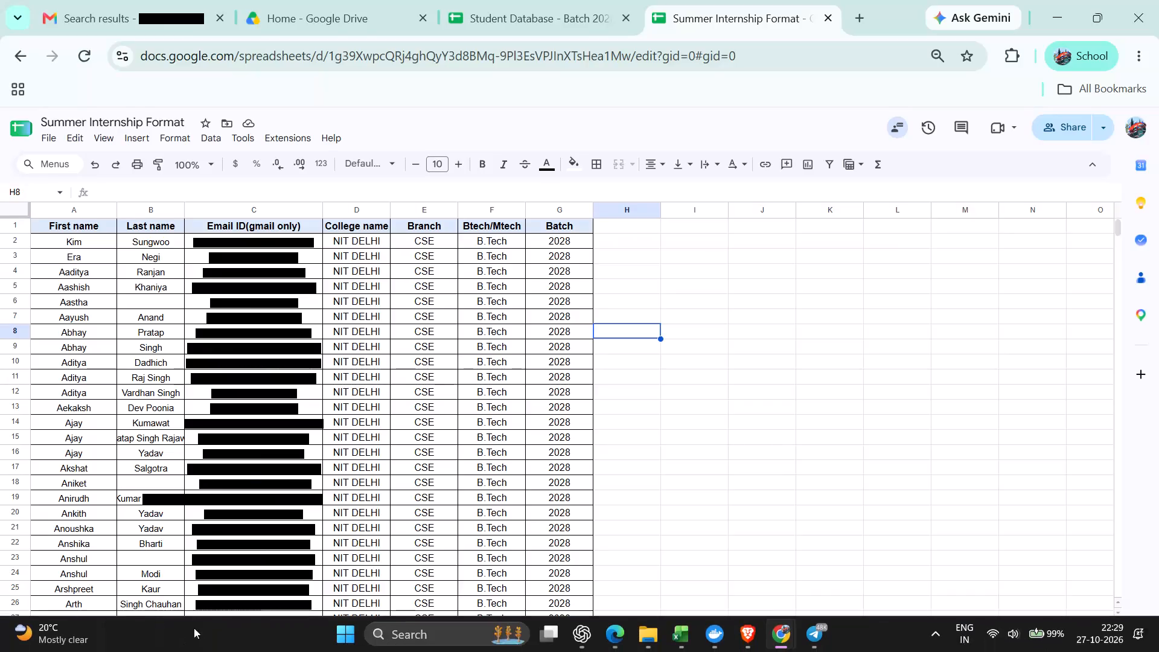
Fill the Branch column of the MCA Batch 2028 sheet with "--" for every student row.
{"action": "left_click", "coordinate": [356, 634]}
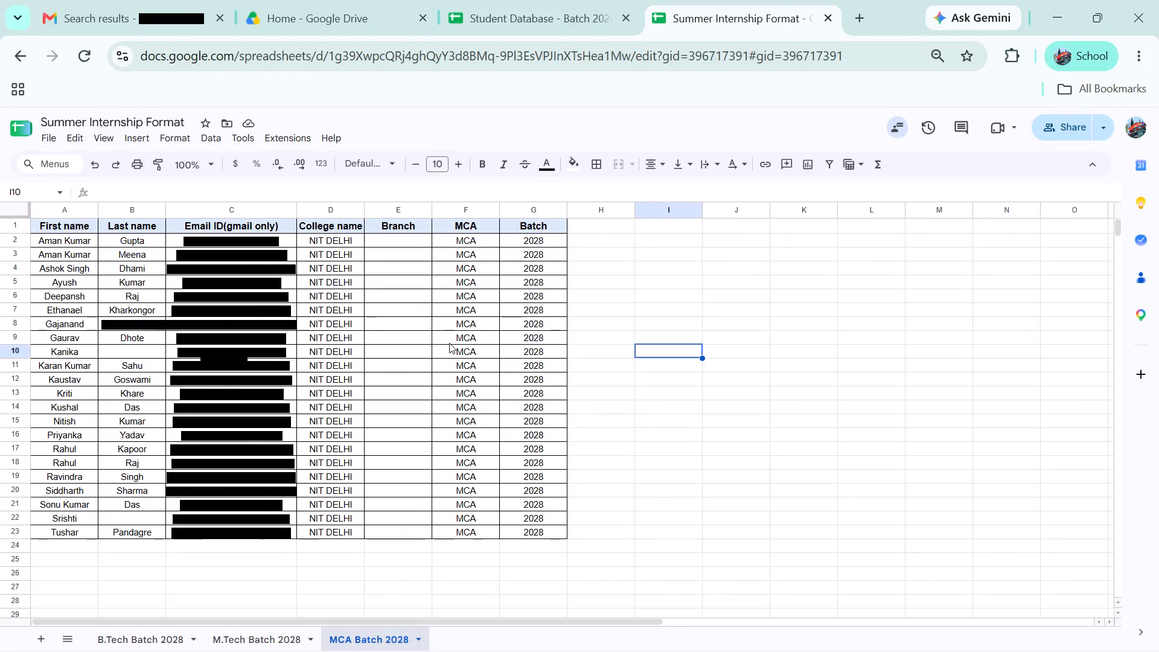
{"action": "left_click", "coordinate": [390, 246]}
{"action": "type", "text": "--"}
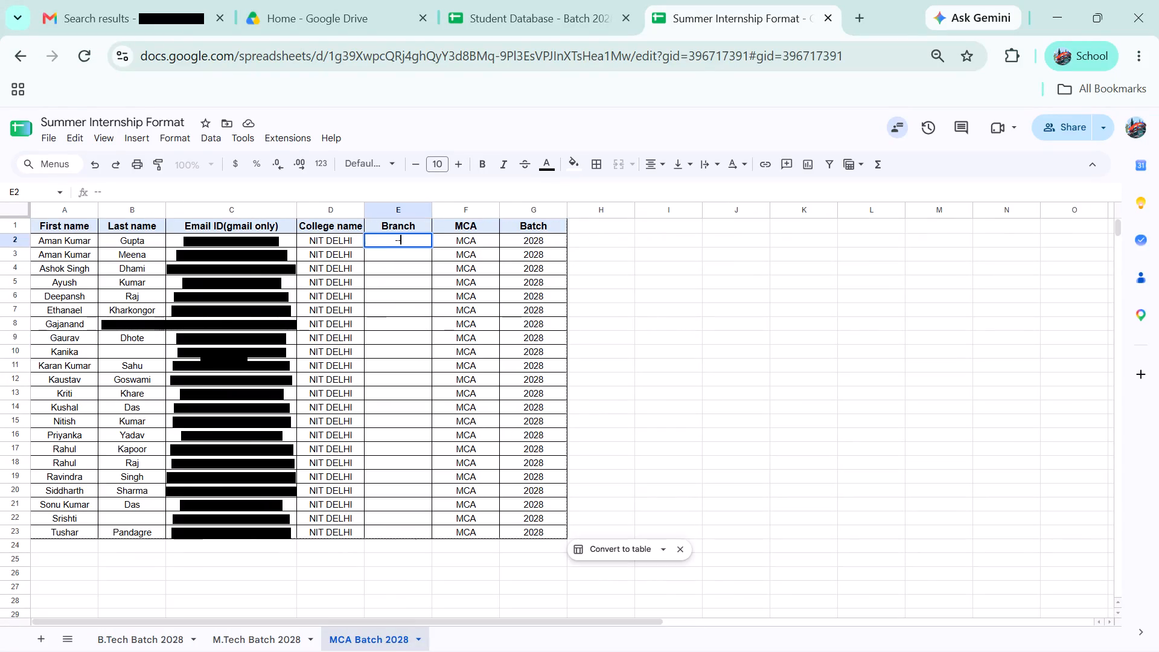
{"action": "left_click", "coordinate": [429, 256]}
{"action": "left_click", "coordinate": [427, 243]}
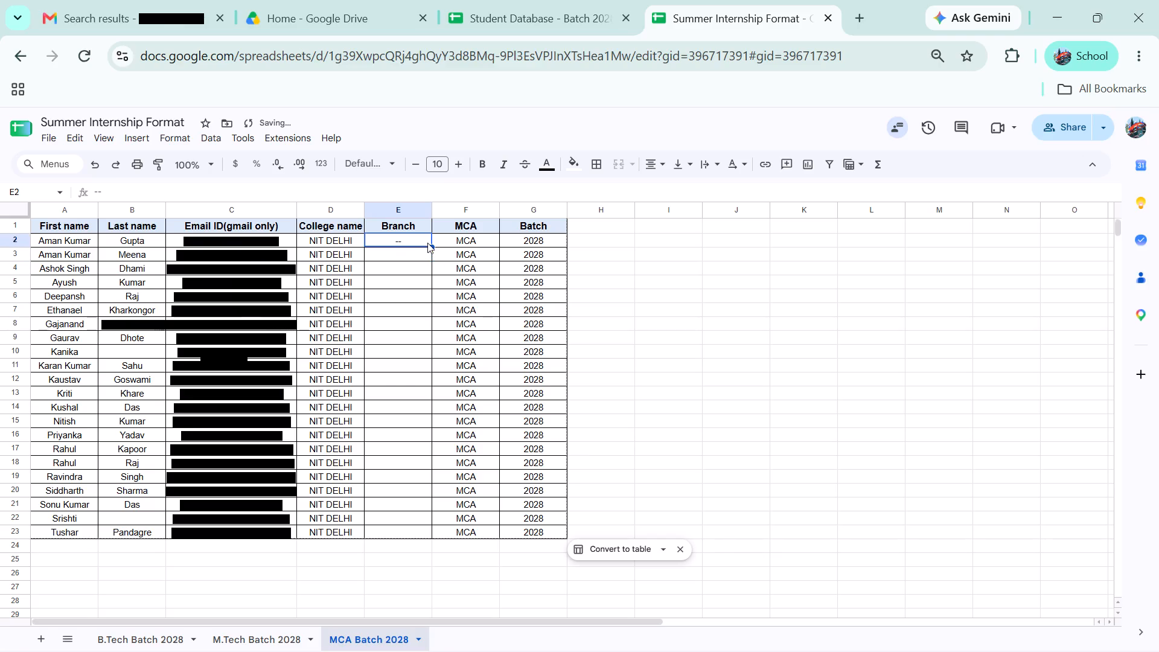
{"action": "left_click_drag", "start_coordinate": [430, 248], "coordinate": [359, 541]}
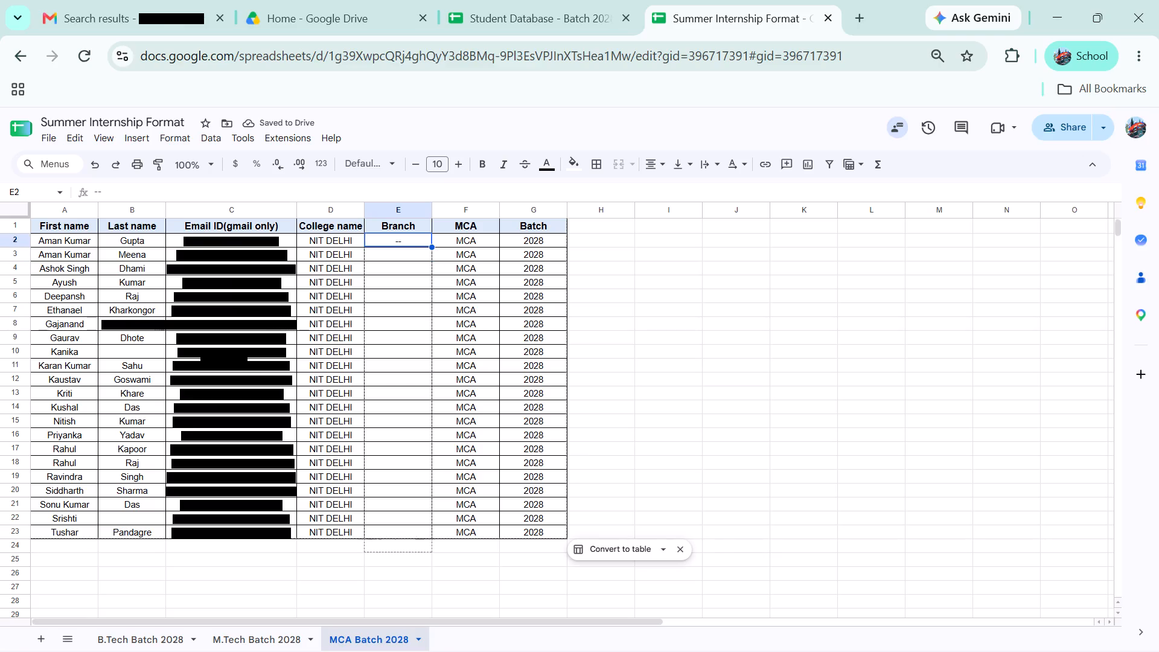
{"action": "left_click_drag", "start_coordinate": [359, 541], "coordinate": [380, 535]}
{"action": "left_click", "coordinate": [411, 555]}
{"action": "left_click", "coordinate": [605, 416]}
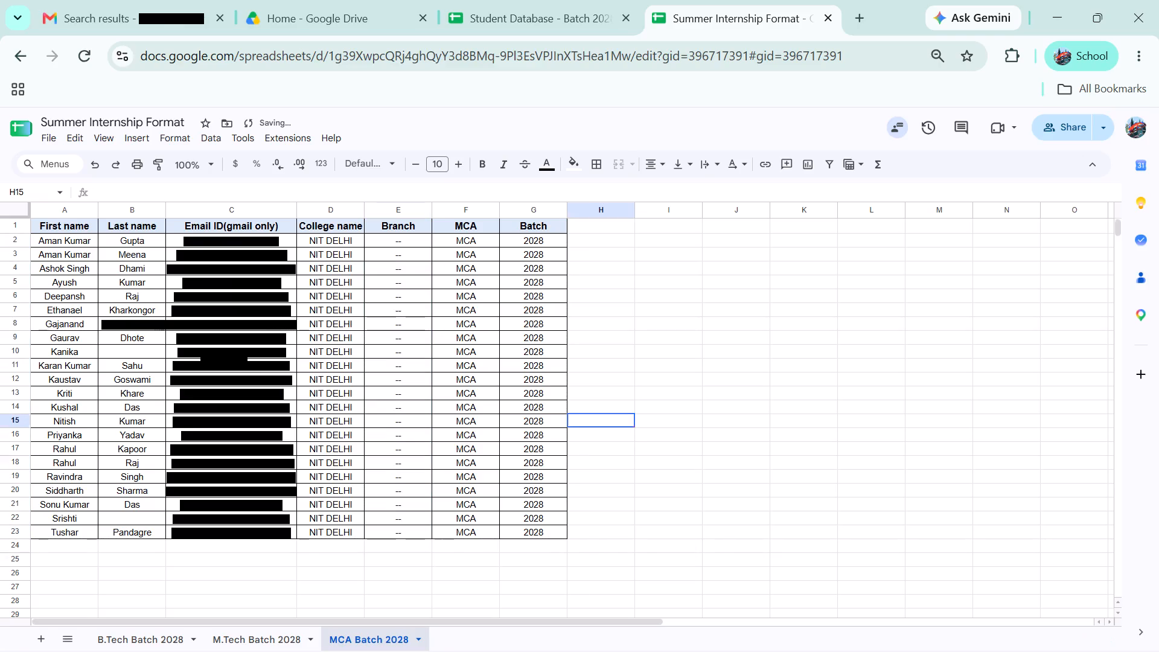
Share the Summer Internship Format spreadsheet with the Training and Placement cell account.
{"action": "left_click", "coordinate": [1061, 124]}
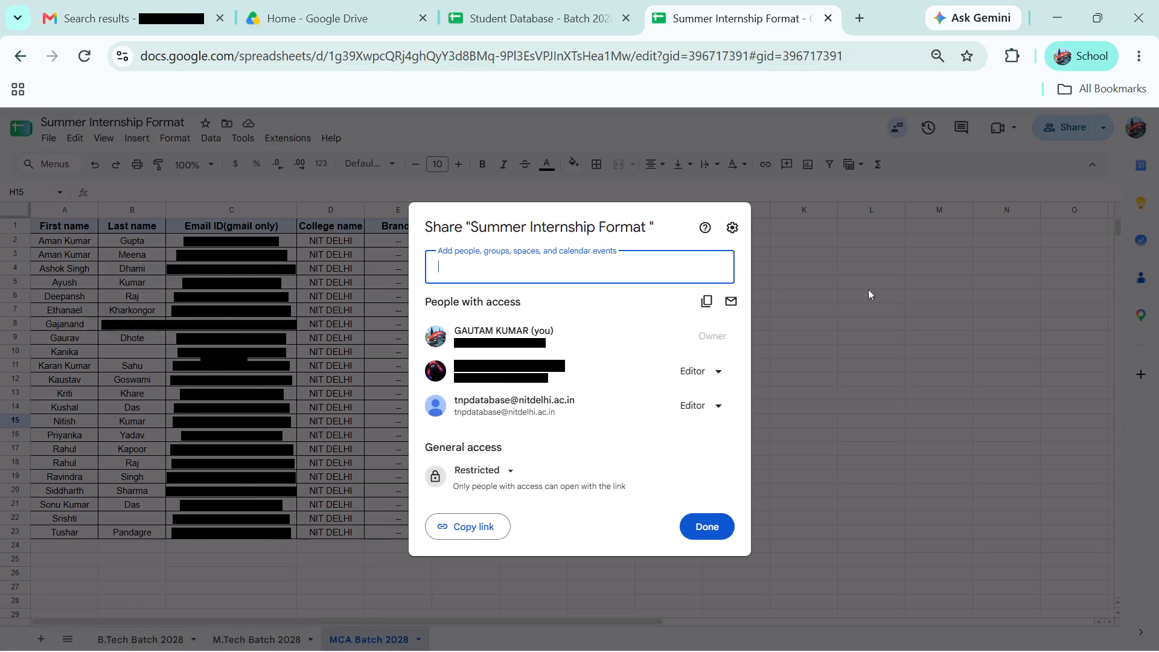
{"action": "type", "text": "tnp"}
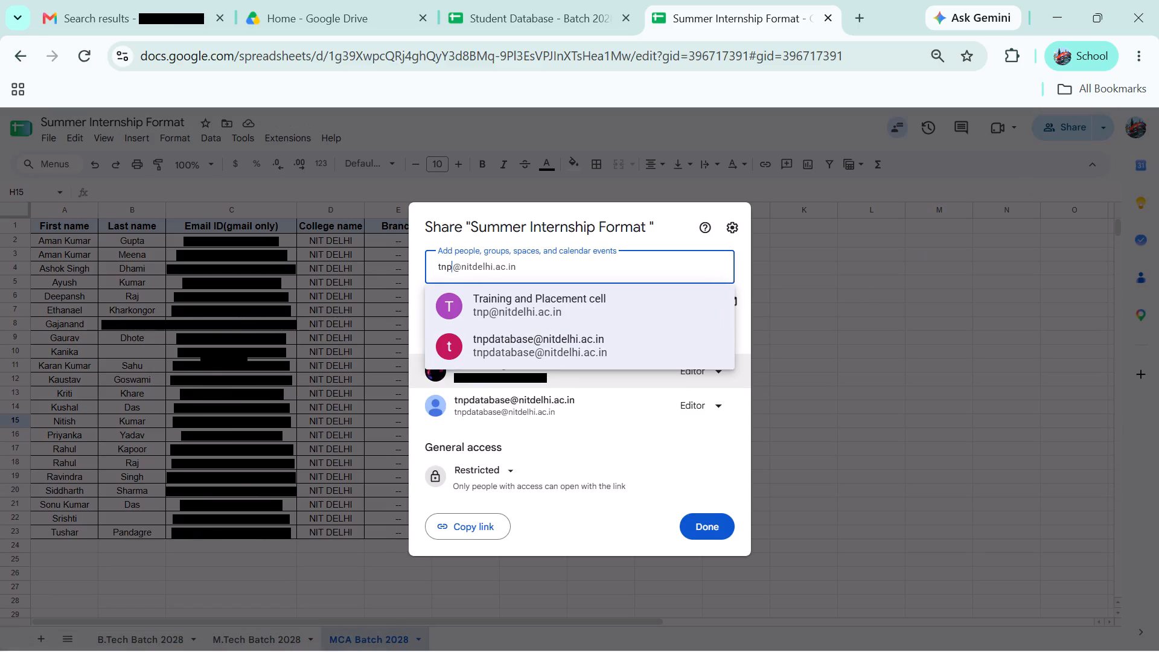
{"action": "left_click", "coordinate": [615, 311]}
{"action": "left_click", "coordinate": [708, 492]}
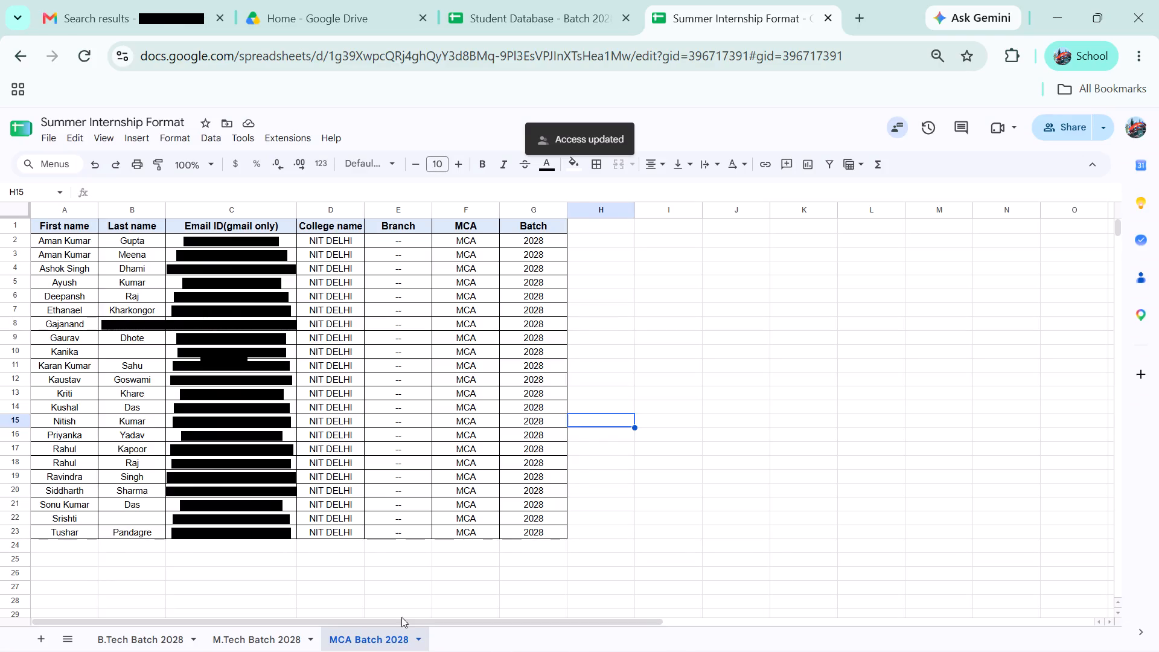
Check the top student rows of the M.Tech and B.Tech Batch 2028 sheets.
{"action": "left_click", "coordinate": [279, 639]}
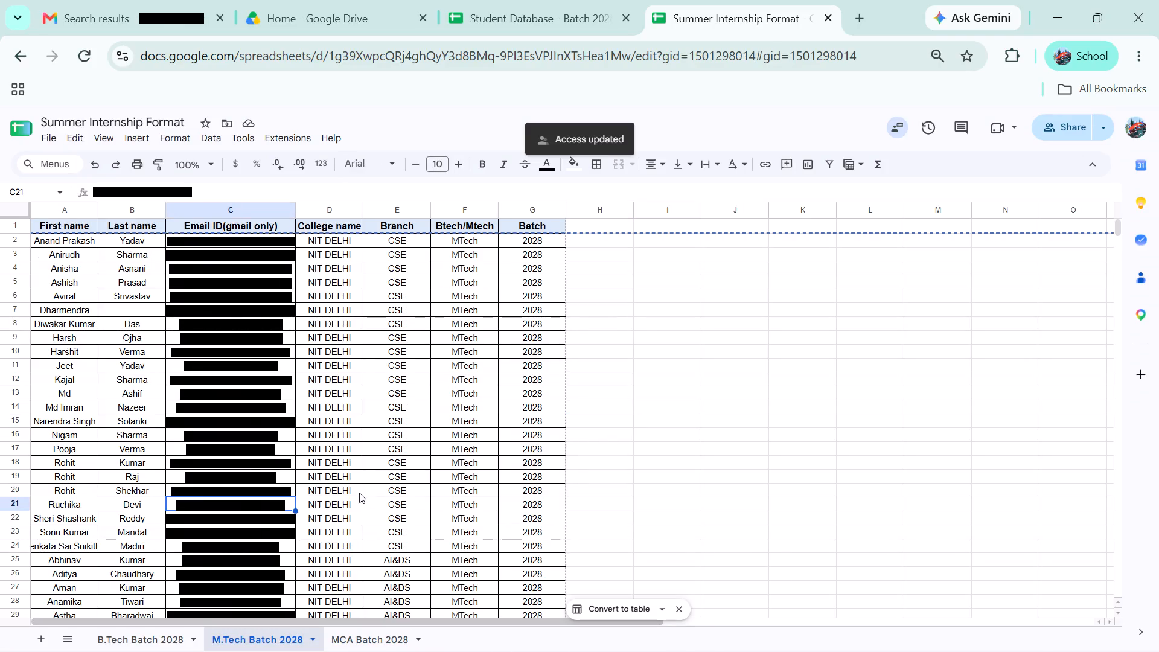
{"action": "left_click", "coordinate": [905, 371]}
{"action": "triple_click", "coordinate": [639, 475]}
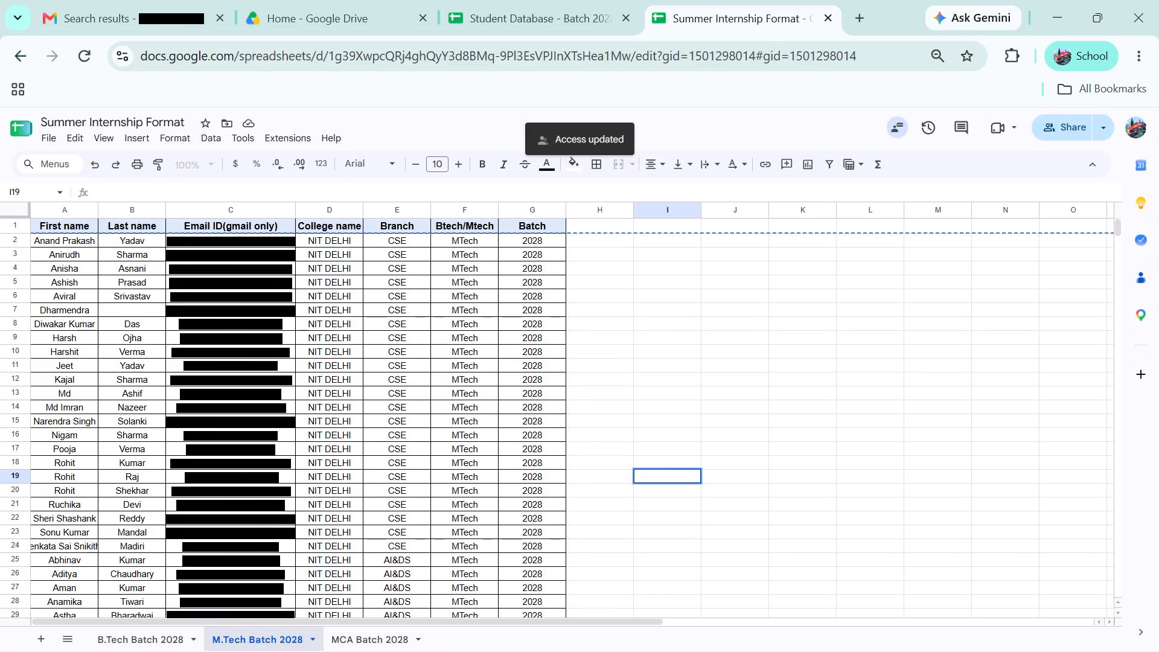
{"action": "left_click", "coordinate": [630, 554]}
{"action": "left_click", "coordinate": [164, 635]}
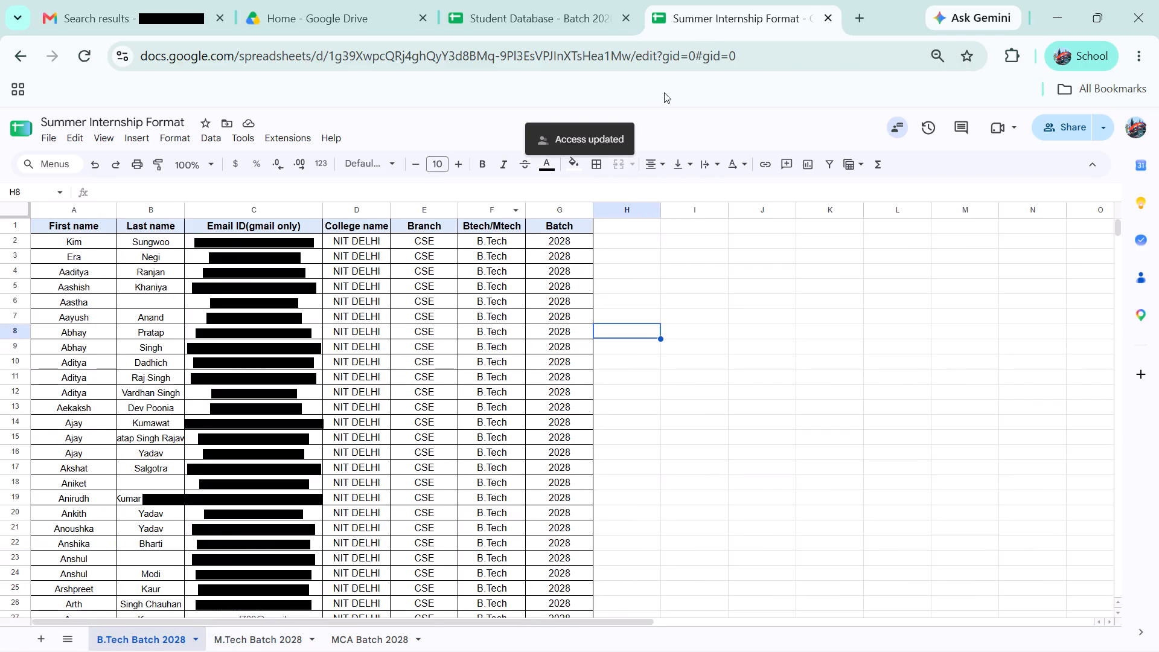
Close the spreadsheet and reopen Summer Internship Format from the Google Drive home page.
{"action": "left_click", "coordinate": [829, 18]}
{"action": "left_click", "coordinate": [391, 7]}
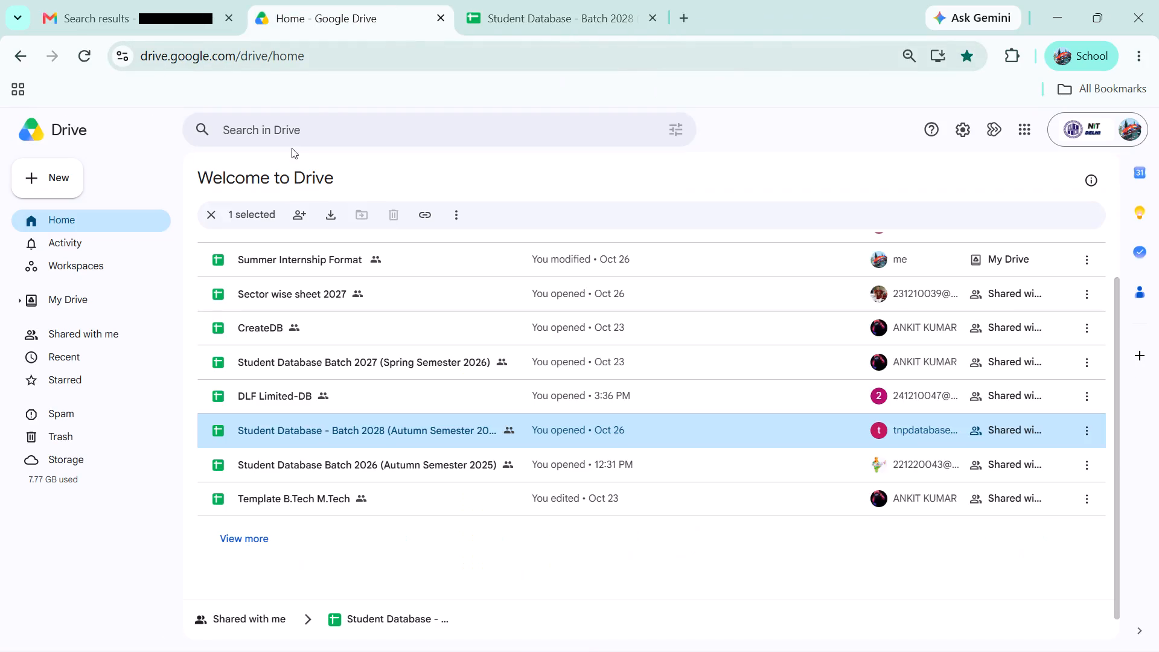
{"action": "scroll", "coordinate": [316, 325], "scroll_direction": "up", "scroll_amount": 6}
{"action": "double_click", "coordinate": [305, 448]}
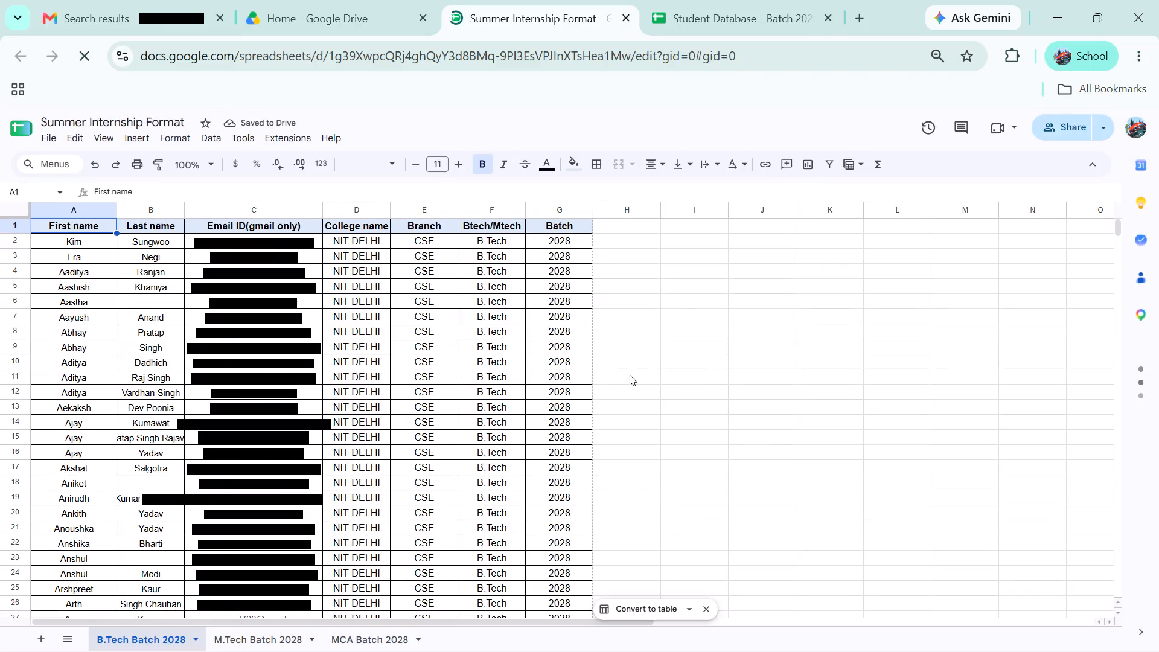
Widen the Last name column slightly on the B.Tech Batch 2028 sheet.
{"action": "scroll", "coordinate": [459, 430], "scroll_direction": "down", "scroll_amount": 18}
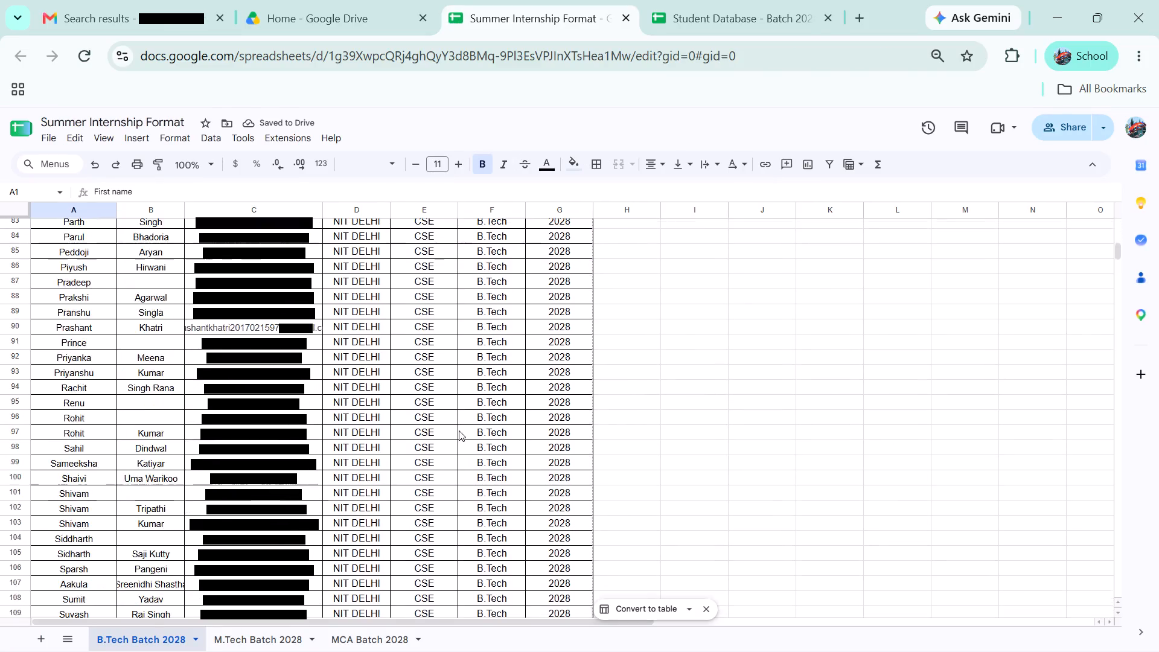
{"action": "scroll", "coordinate": [459, 430], "scroll_direction": "down", "scroll_amount": 20}
{"action": "scroll", "coordinate": [459, 430], "scroll_direction": "down", "scroll_amount": 11}
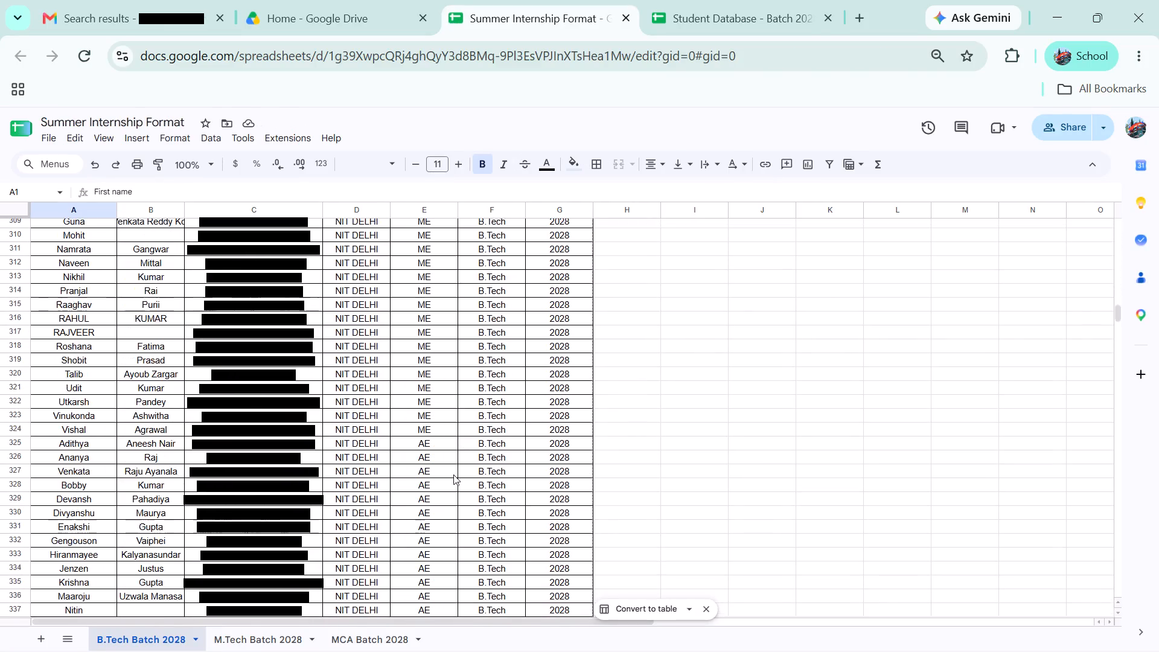
{"action": "scroll", "coordinate": [453, 475], "scroll_direction": "down", "scroll_amount": 5}
{"action": "scroll", "coordinate": [453, 475], "scroll_direction": "up", "scroll_amount": 15}
{"action": "scroll", "coordinate": [453, 475], "scroll_direction": "up", "scroll_amount": 15}
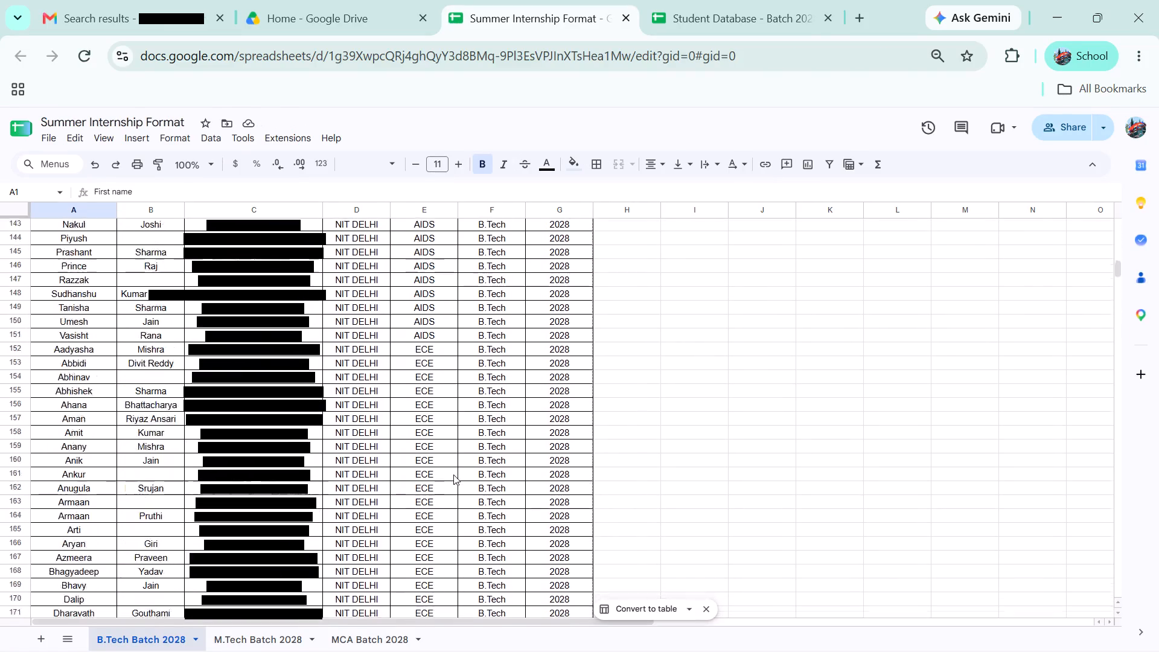
{"action": "scroll", "coordinate": [453, 475], "scroll_direction": "up", "scroll_amount": 1}
{"action": "scroll", "coordinate": [213, 347], "scroll_direction": "up", "scroll_amount": 20}
{"action": "scroll", "coordinate": [213, 347], "scroll_direction": "up", "scroll_amount": 10}
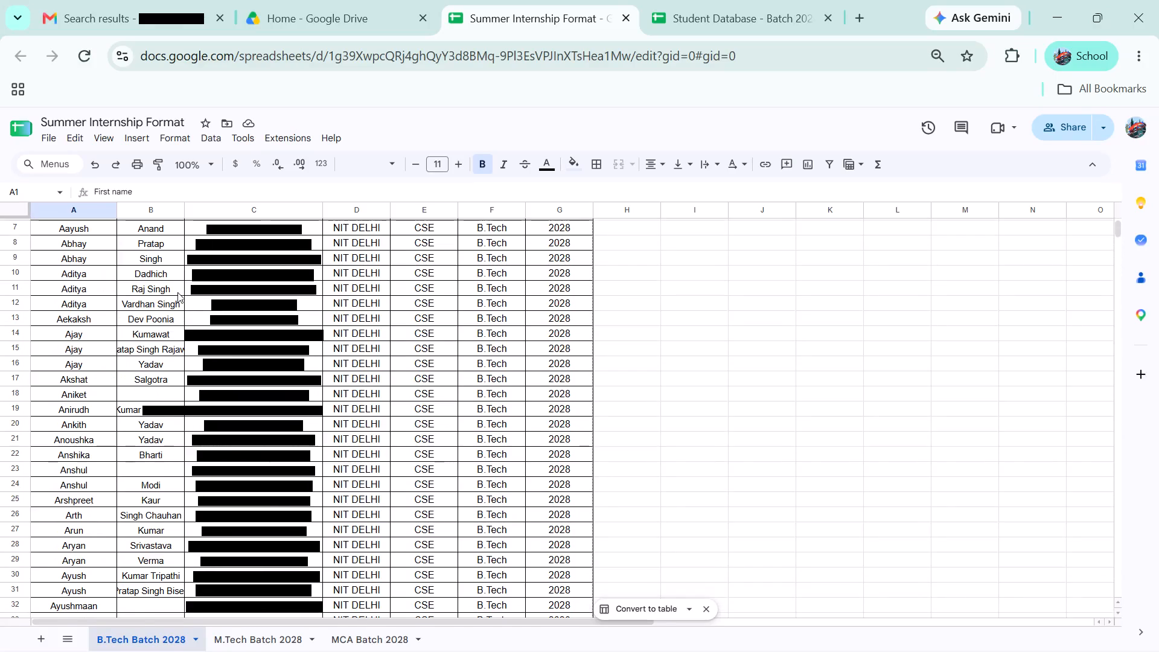
{"action": "left_click_drag", "start_coordinate": [181, 209], "coordinate": [187, 214]}
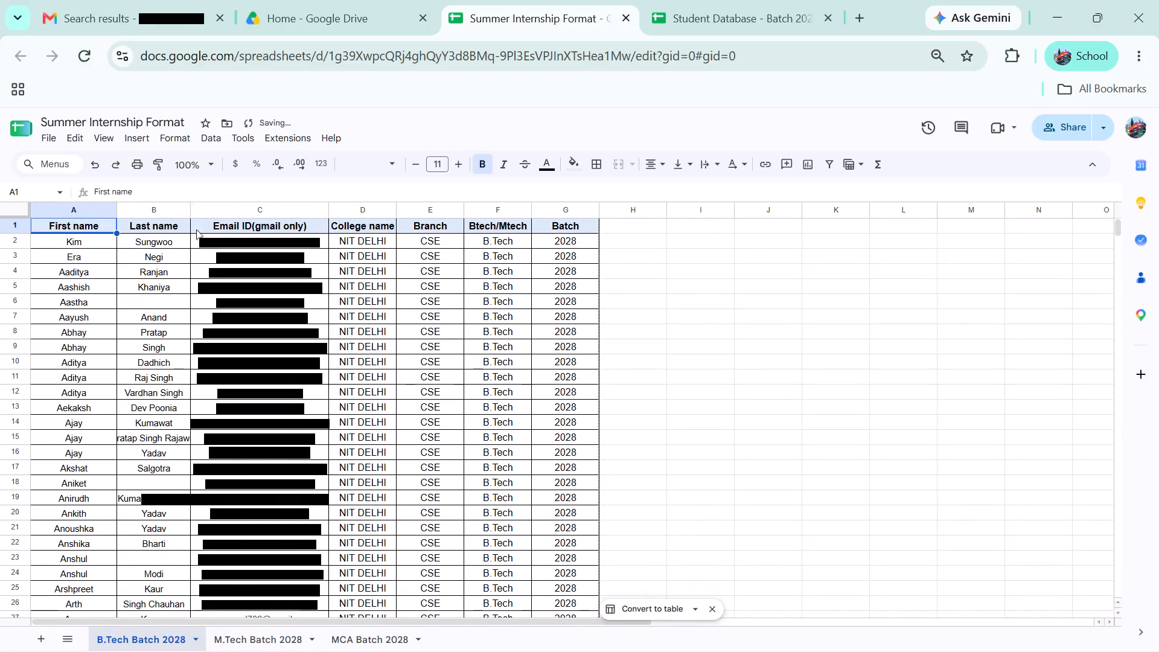
Examine the B.Tech Batch 2028 student rows down to the end of the data, checking names, branches and formatting.
{"action": "scroll", "coordinate": [219, 371], "scroll_direction": "down", "scroll_amount": 19}
{"action": "scroll", "coordinate": [219, 371], "scroll_direction": "down", "scroll_amount": 4}
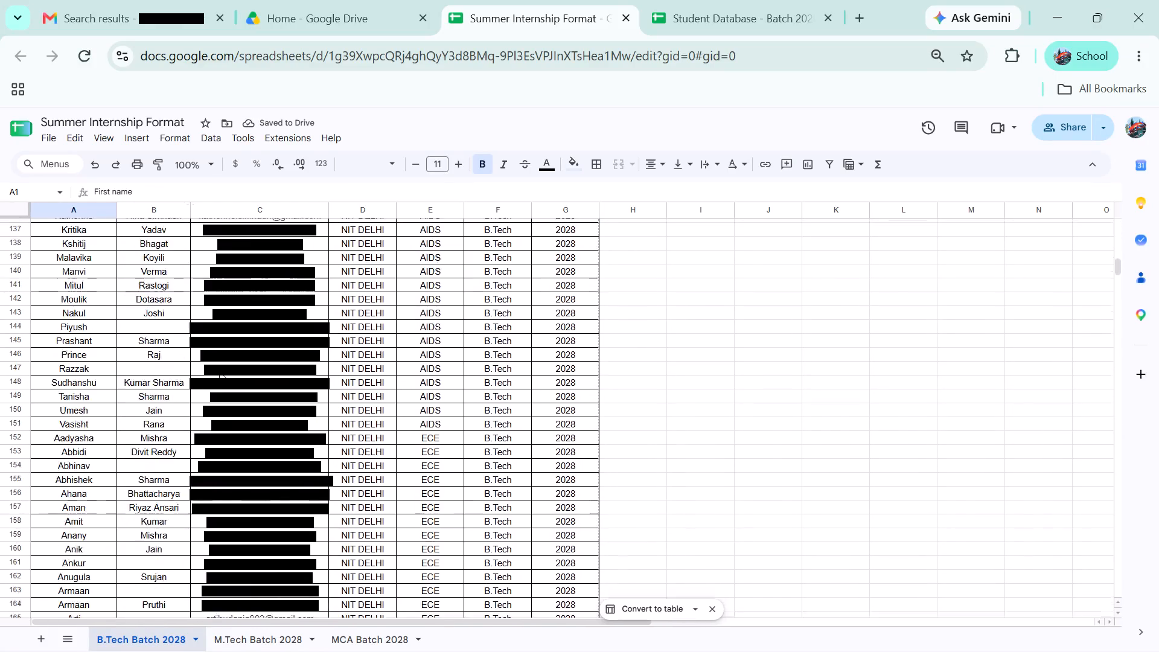
{"action": "scroll", "coordinate": [219, 371], "scroll_direction": "down", "scroll_amount": 20}
{"action": "scroll", "coordinate": [219, 371], "scroll_direction": "down", "scroll_amount": 13}
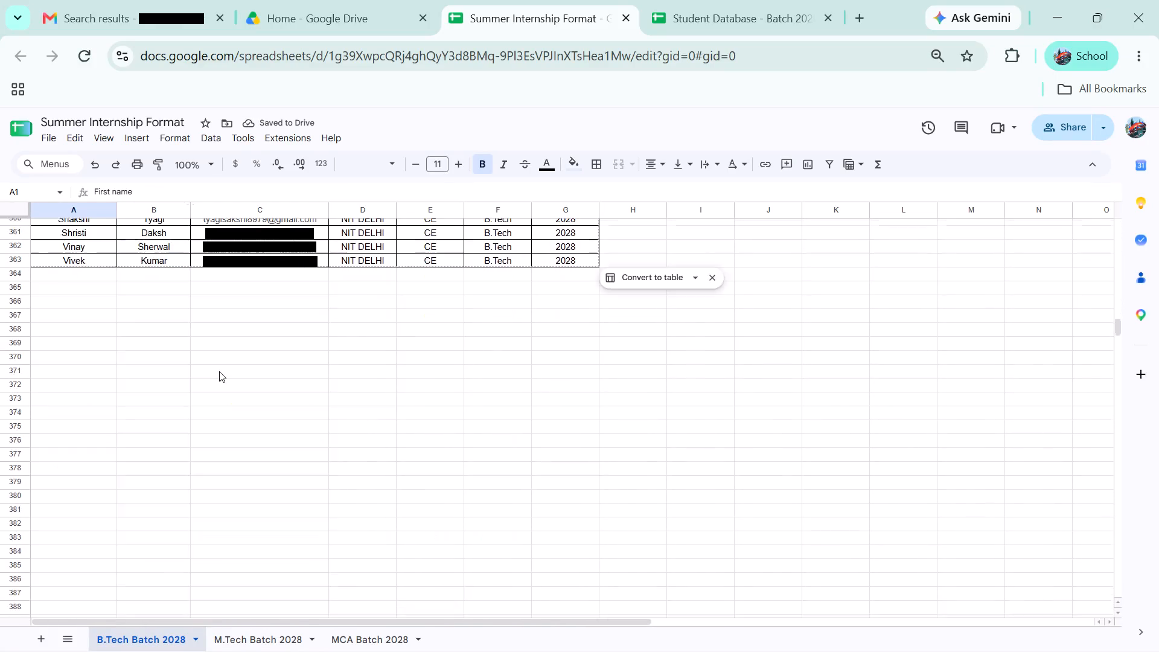
{"action": "scroll", "coordinate": [219, 371], "scroll_direction": "down", "scroll_amount": 7}
{"action": "scroll", "coordinate": [219, 371], "scroll_direction": "up", "scroll_amount": 19}
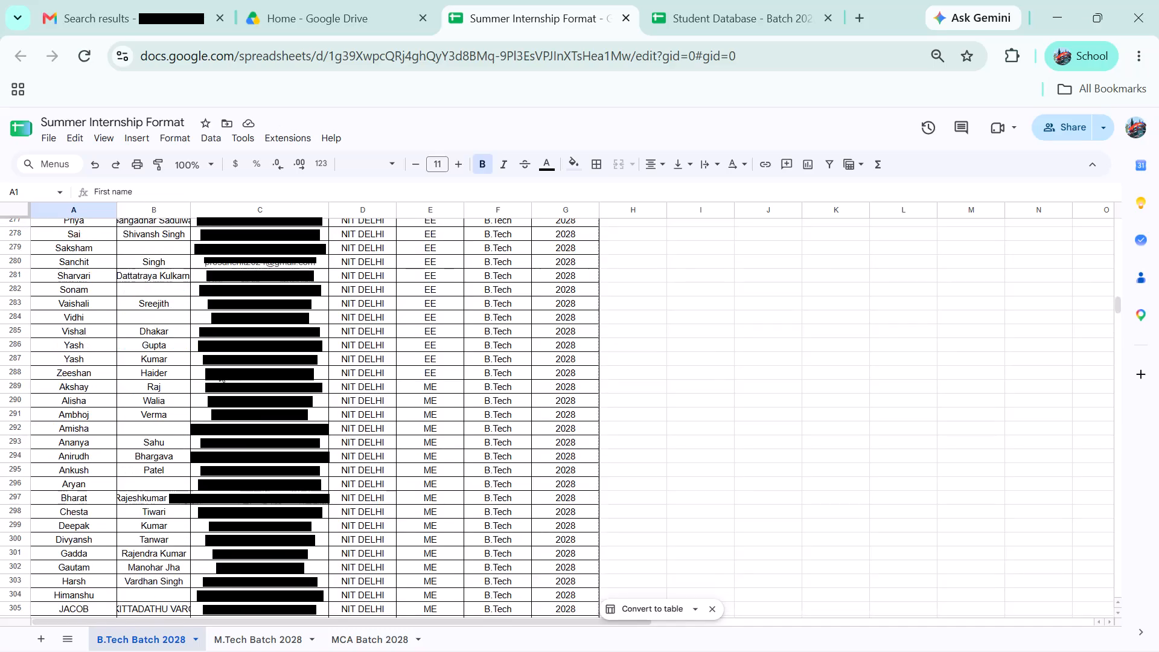
{"action": "scroll", "coordinate": [219, 371], "scroll_direction": "up", "scroll_amount": 4}
{"action": "left_click", "coordinate": [713, 602]}
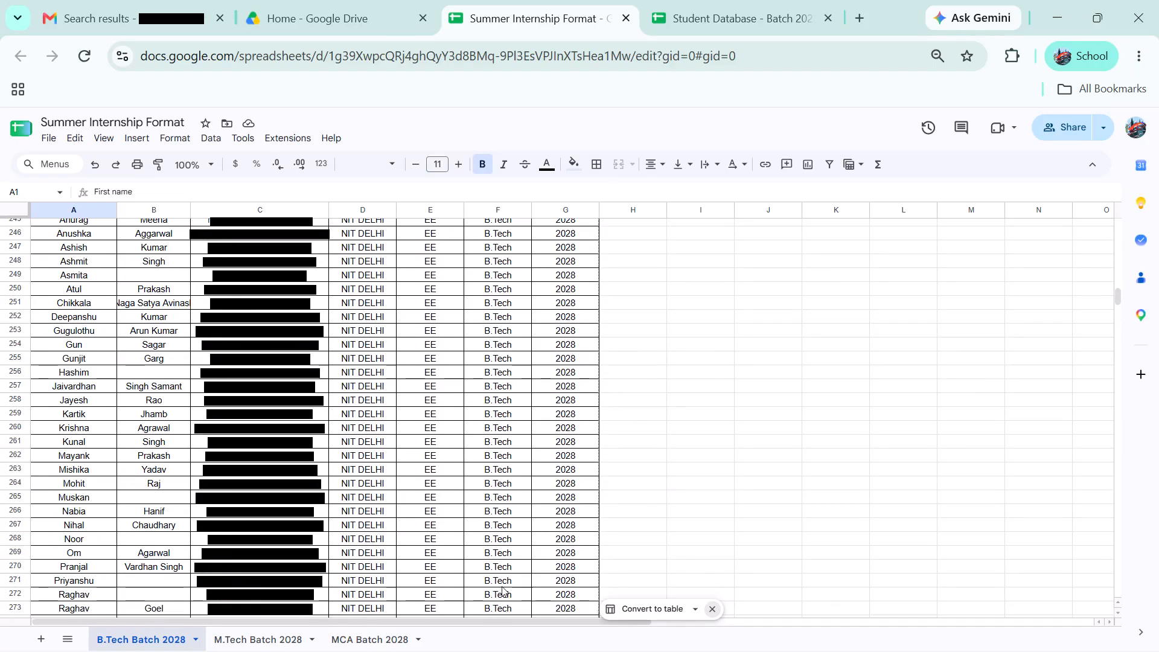
Examine the student rows on the M.Tech and MCA Batch 2028 sheets, checking that the columns are filled and formatted.
{"action": "left_click", "coordinate": [266, 633]}
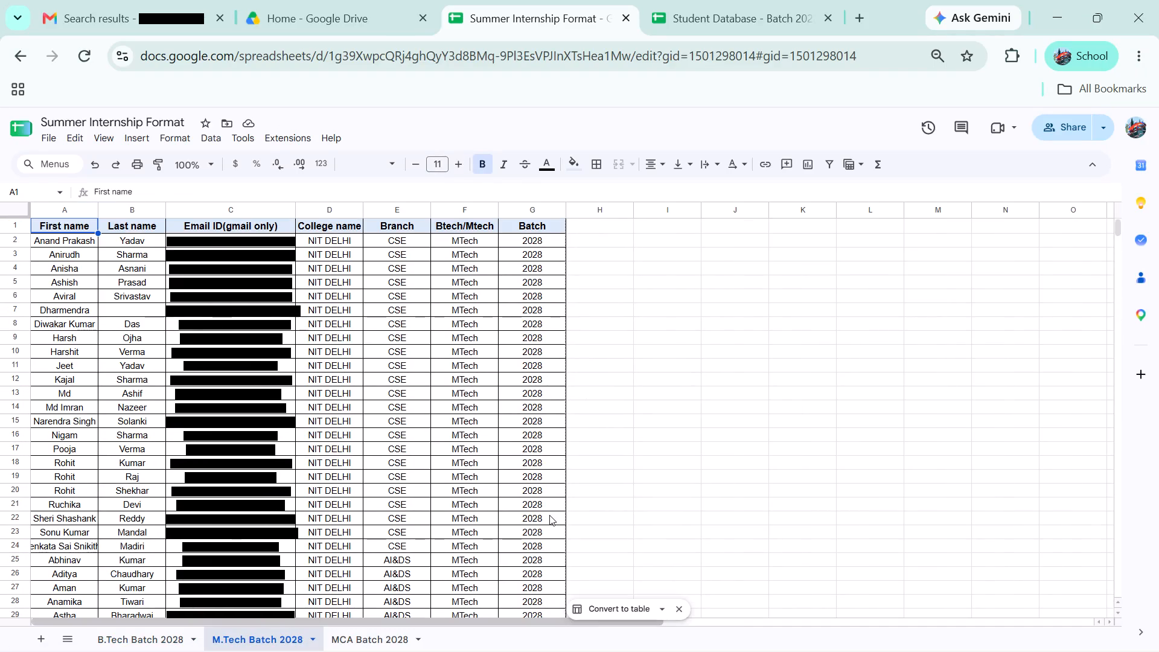
{"action": "scroll", "coordinate": [549, 515], "scroll_direction": "down", "scroll_amount": 4}
{"action": "scroll", "coordinate": [549, 515], "scroll_direction": "up", "scroll_amount": 6}
{"action": "scroll", "coordinate": [549, 515], "scroll_direction": "down", "scroll_amount": 14}
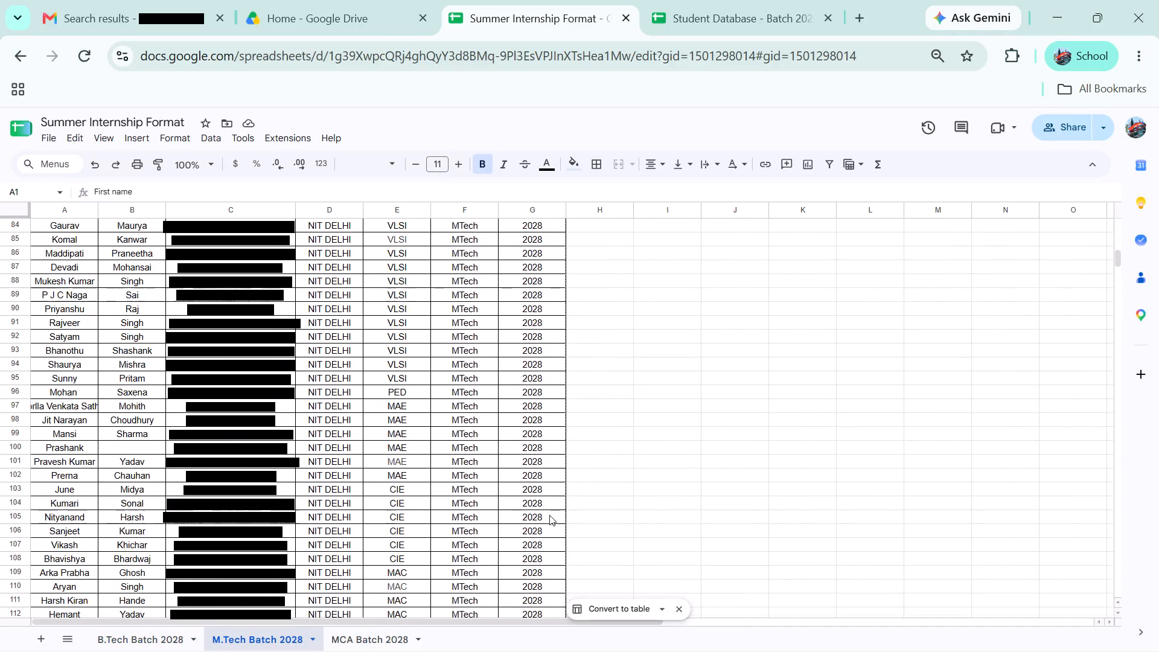
{"action": "scroll", "coordinate": [549, 515], "scroll_direction": "down", "scroll_amount": 5}
{"action": "scroll", "coordinate": [549, 515], "scroll_direction": "up", "scroll_amount": 20}
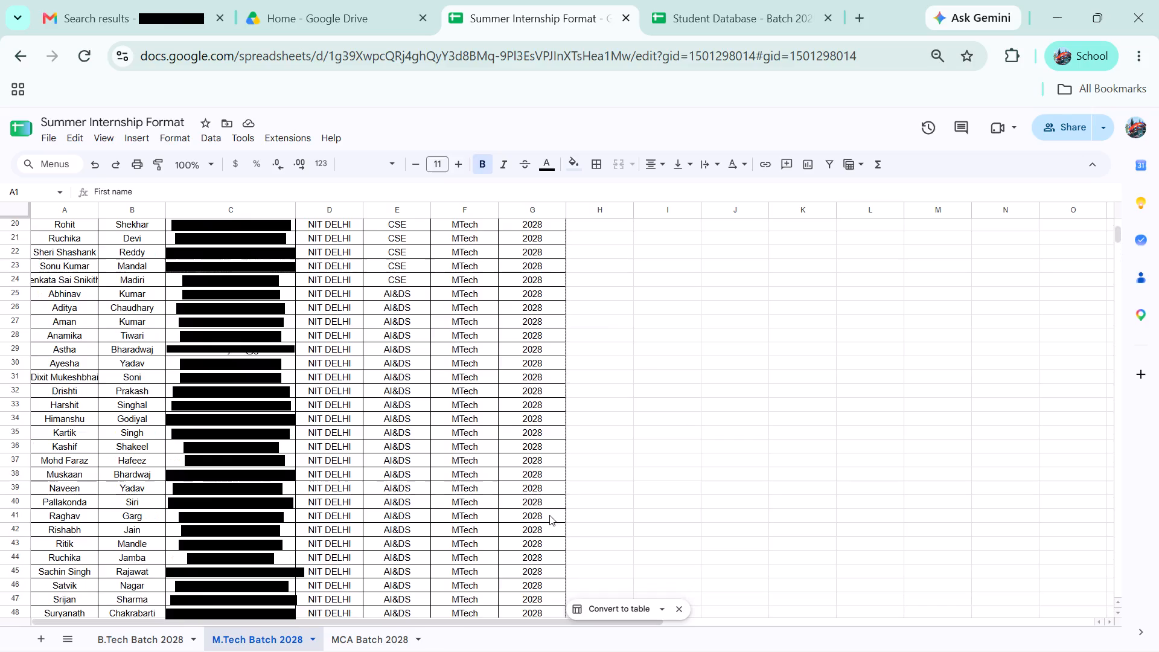
{"action": "left_click", "coordinate": [354, 636]}
{"action": "scroll", "coordinate": [697, 391], "scroll_direction": "down", "scroll_amount": 1}
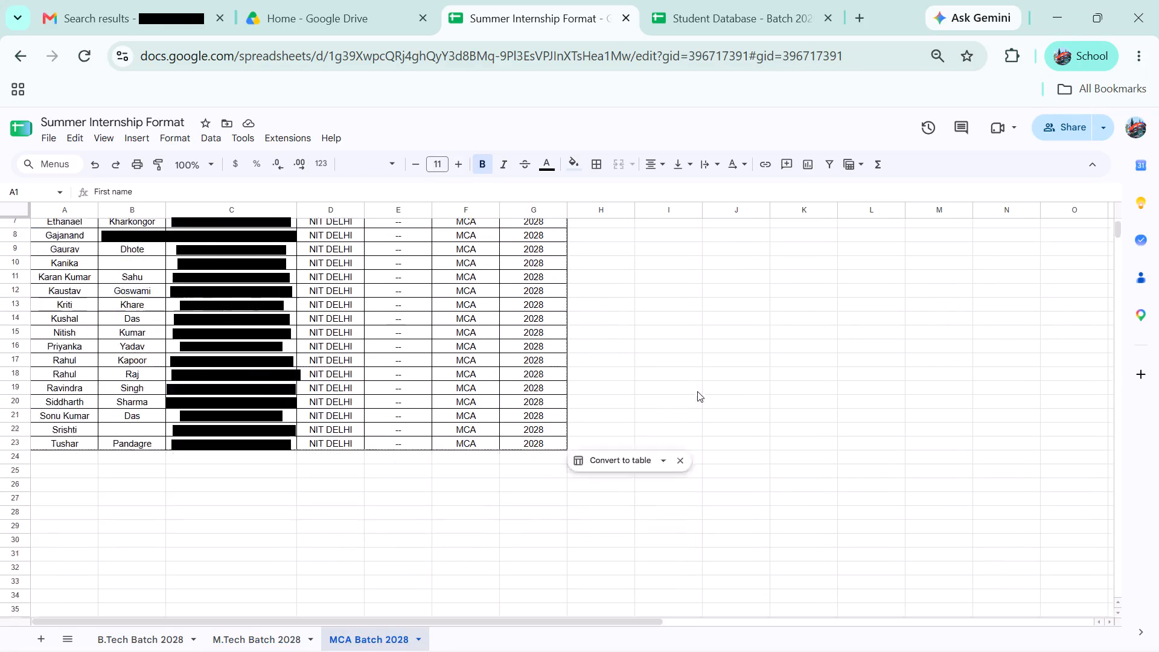
{"action": "scroll", "coordinate": [697, 391], "scroll_direction": "down", "scroll_amount": 2}
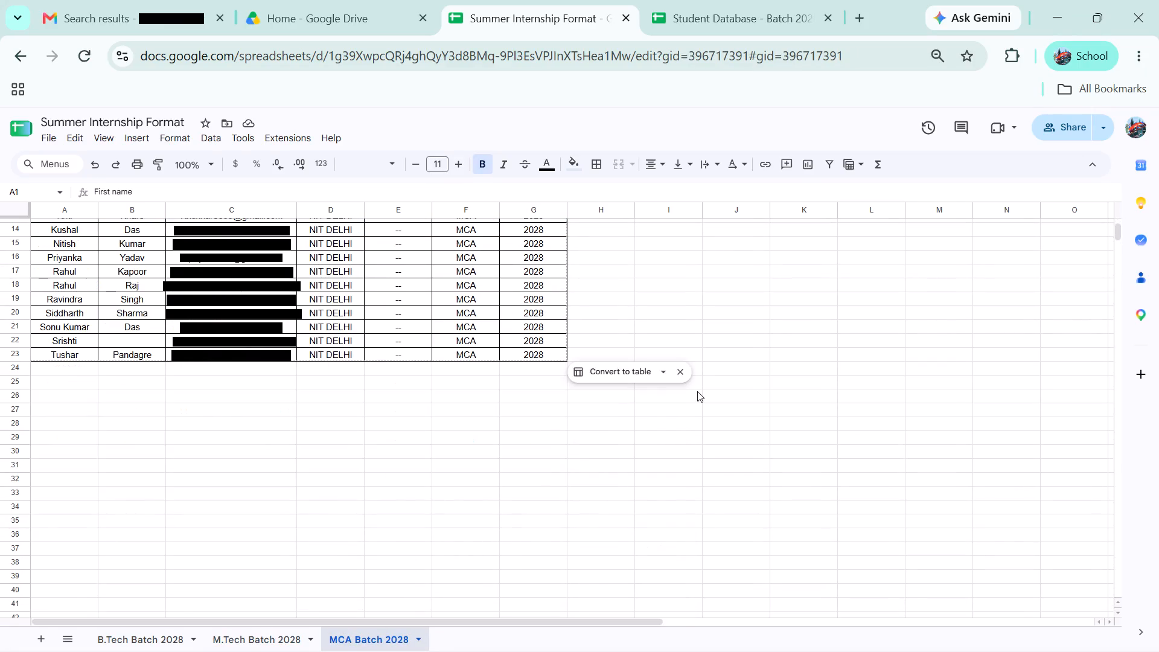